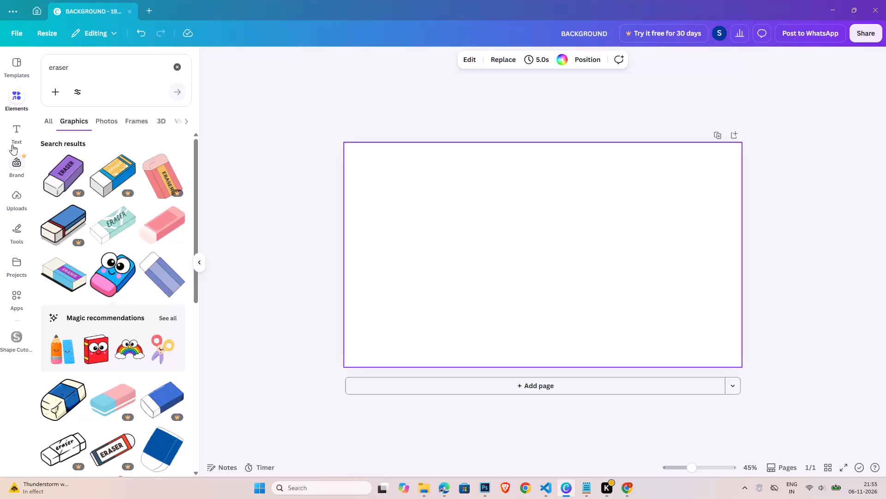
Add a plain square from the shapes collection to the blank page.
click(183, 72)
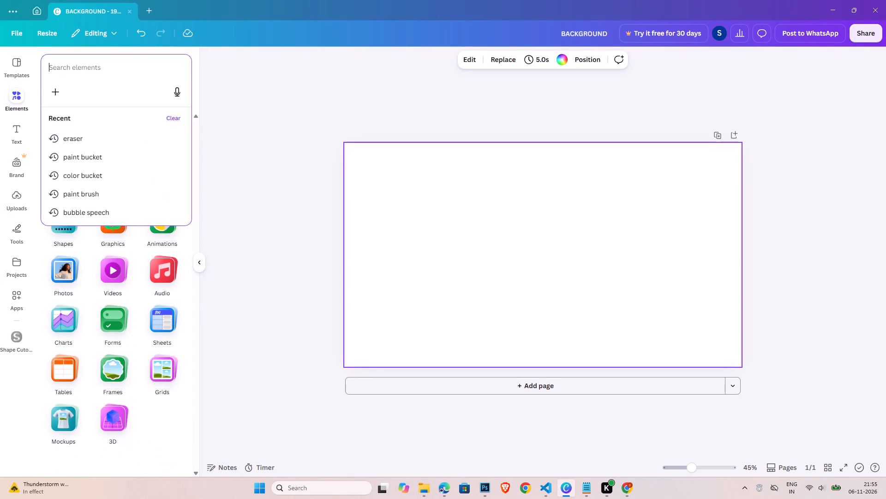
click(221, 206)
click(72, 202)
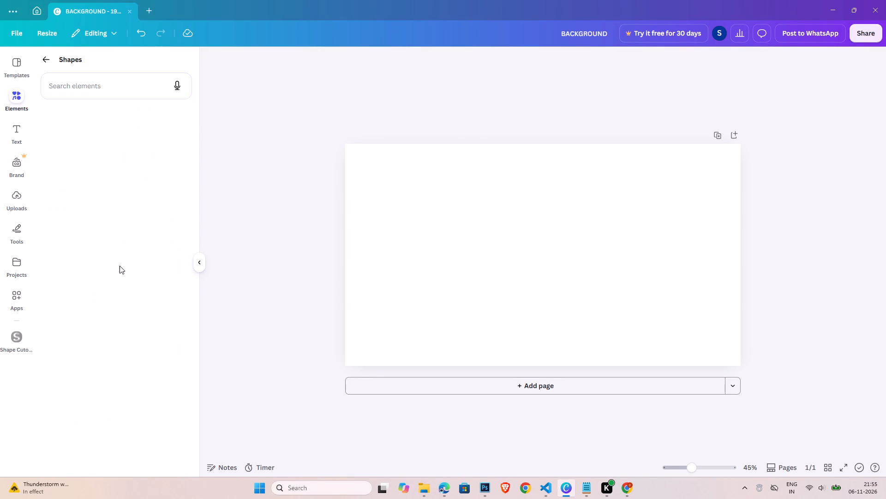
click(78, 140)
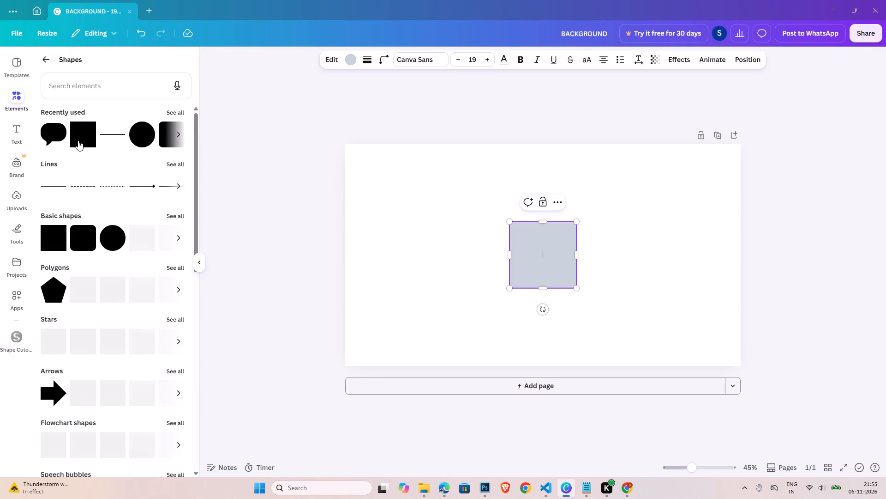
click(733, 266)
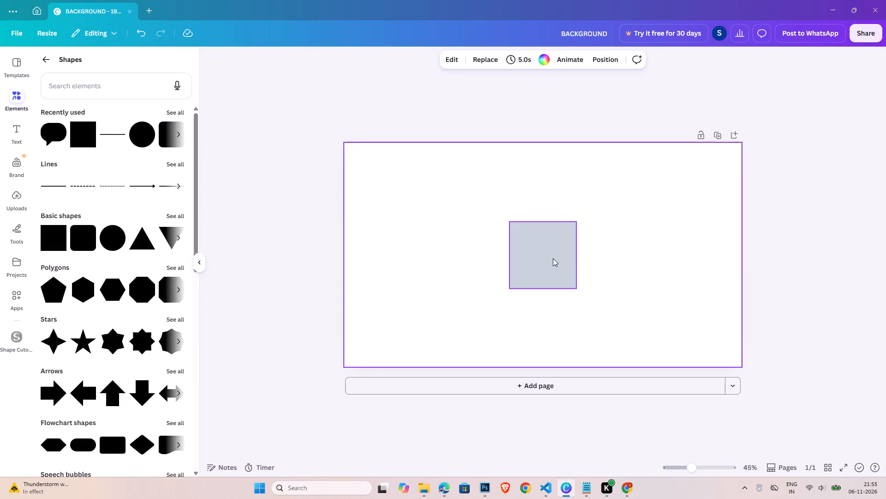
click(590, 260)
click(48, 56)
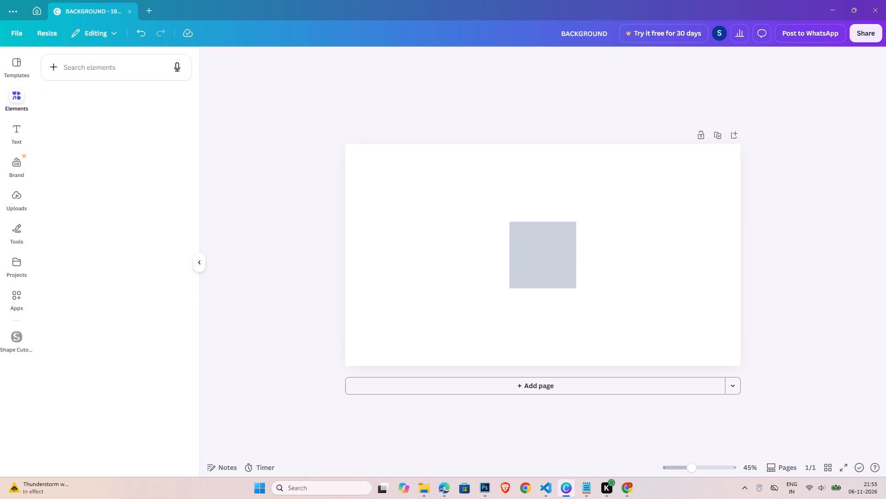
Switch to Chrome, open another browser profile and search Google for "sky background".
click(623, 489)
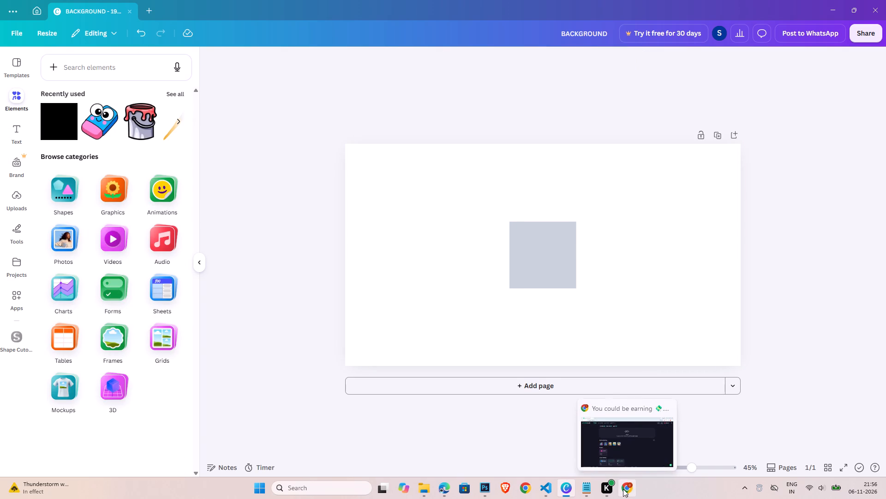
click(865, 29)
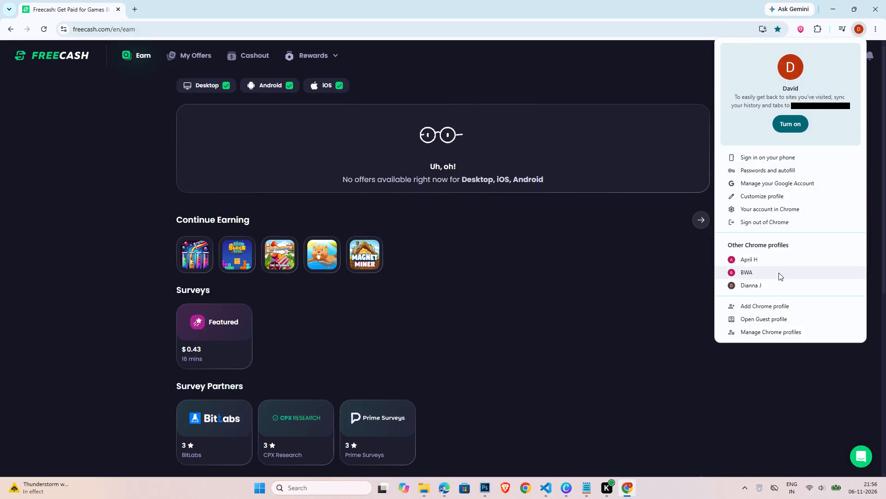
click(776, 283)
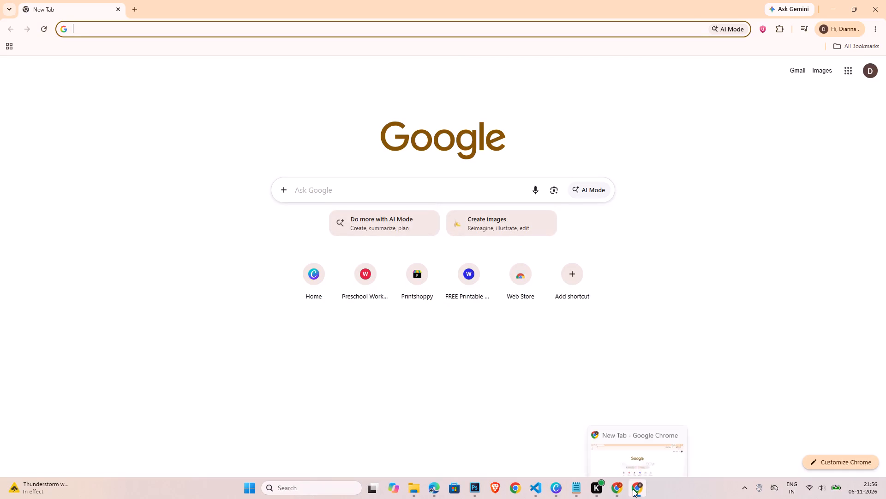
click(401, 189)
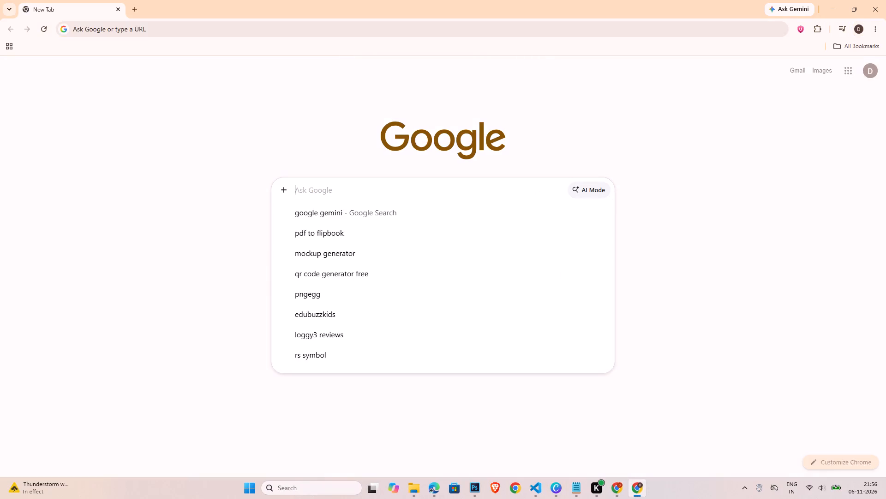
text(sky background)
key(space)
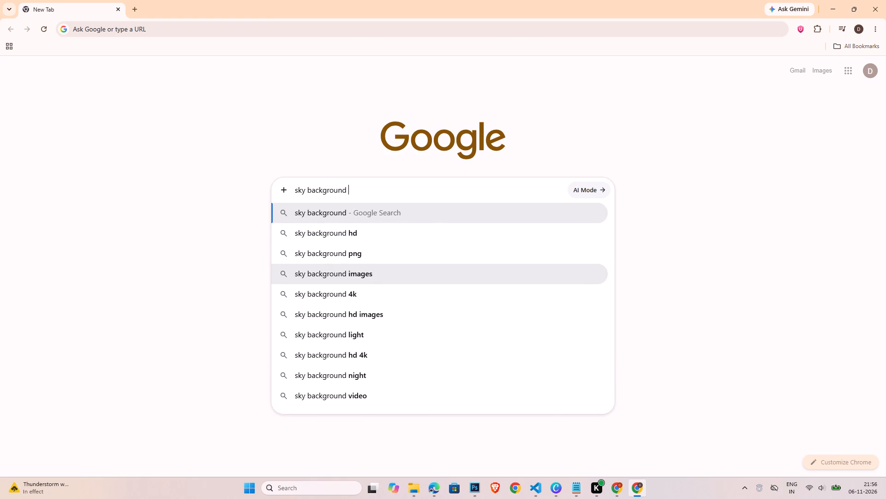
key(Return)
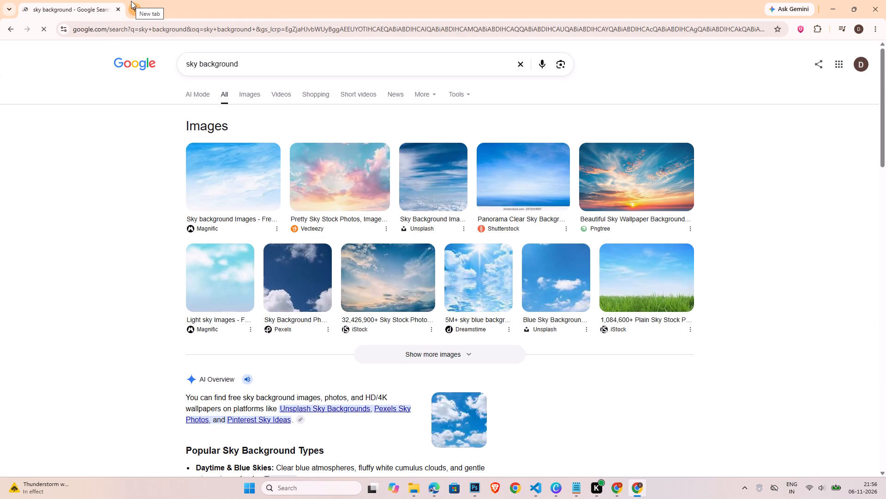
click(129, 1)
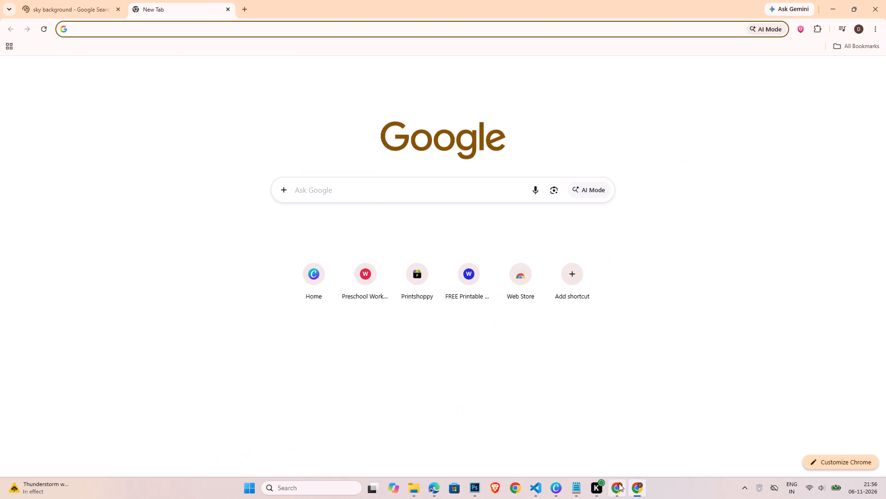
click(619, 484)
Return to the Canva design and move the grey square to the upper-left corner of the page.
click(562, 489)
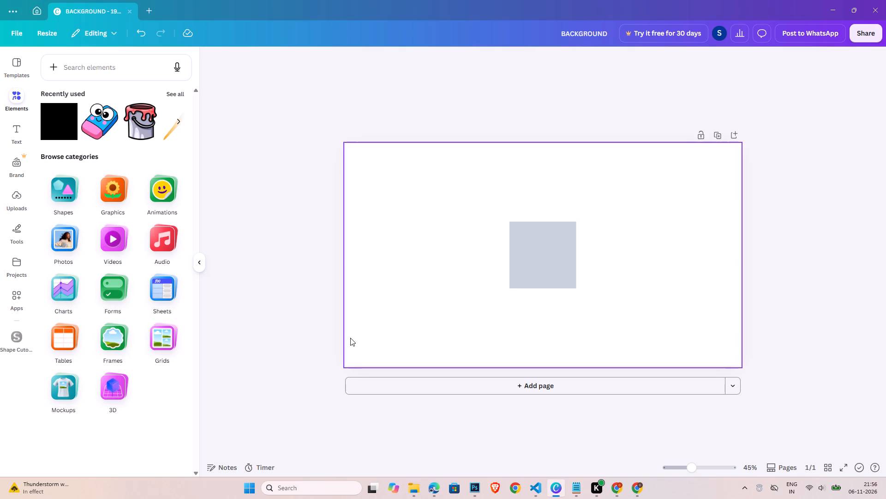
drag(541, 266, 504, 234)
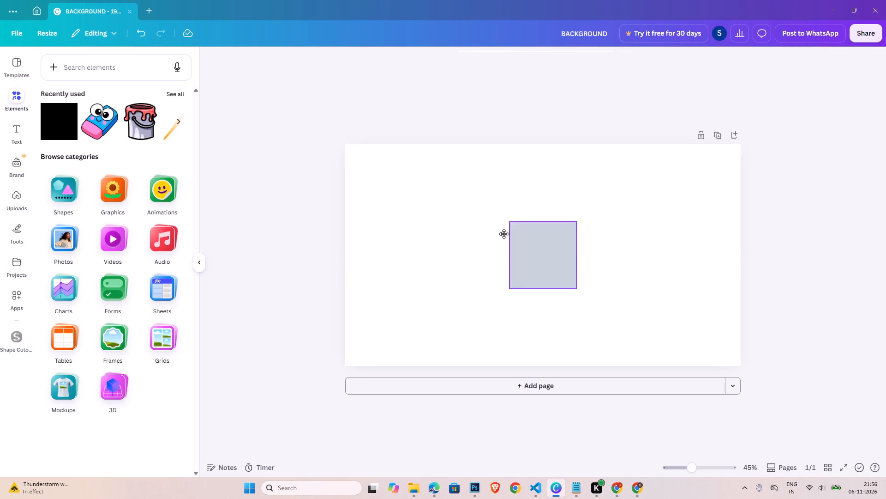
drag(504, 234, 387, 199)
click(463, 235)
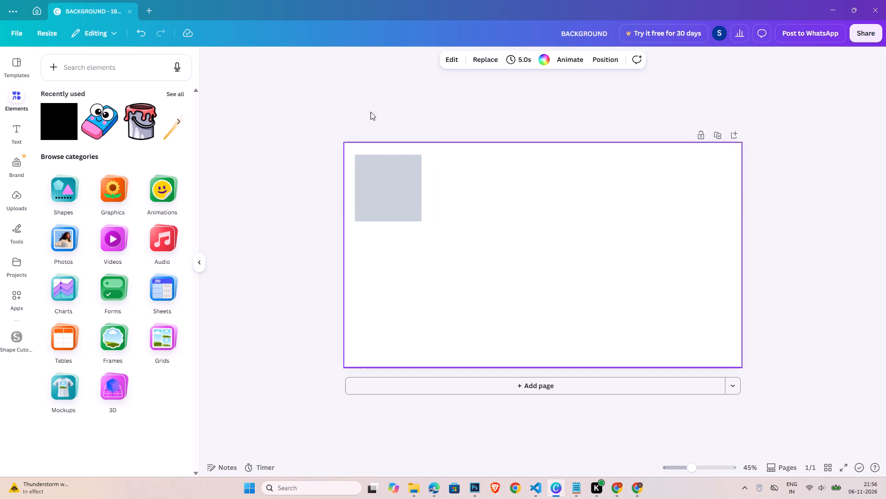
Set the page background to a custom pale cyan, about #CDF2F4.
click(550, 56)
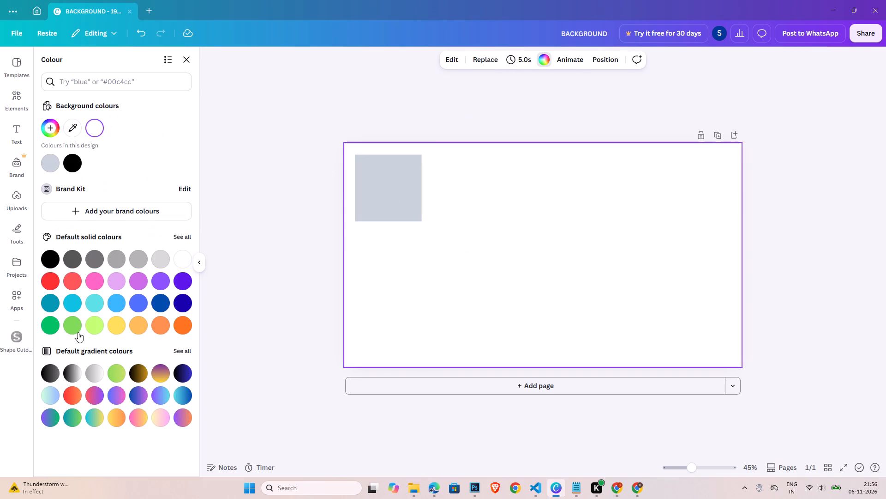
click(92, 307)
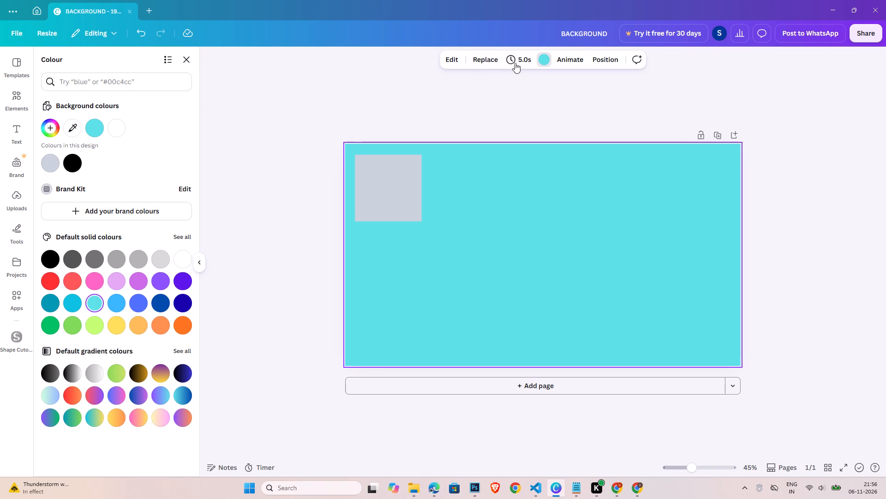
click(54, 128)
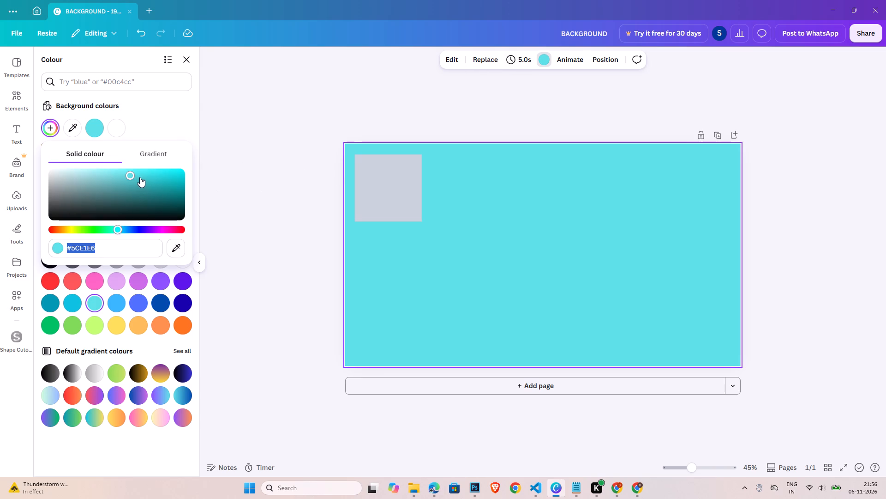
drag(133, 173, 70, 171)
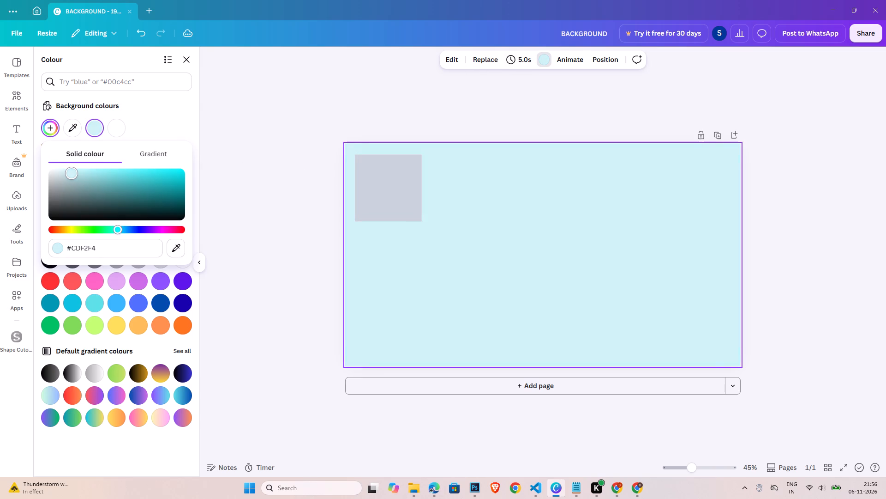
drag(70, 171, 69, 171)
click(439, 200)
Resize the grey square into a wide rectangle about 300 wide and 120 high, keeping its upper-left corner in place.
click(389, 195)
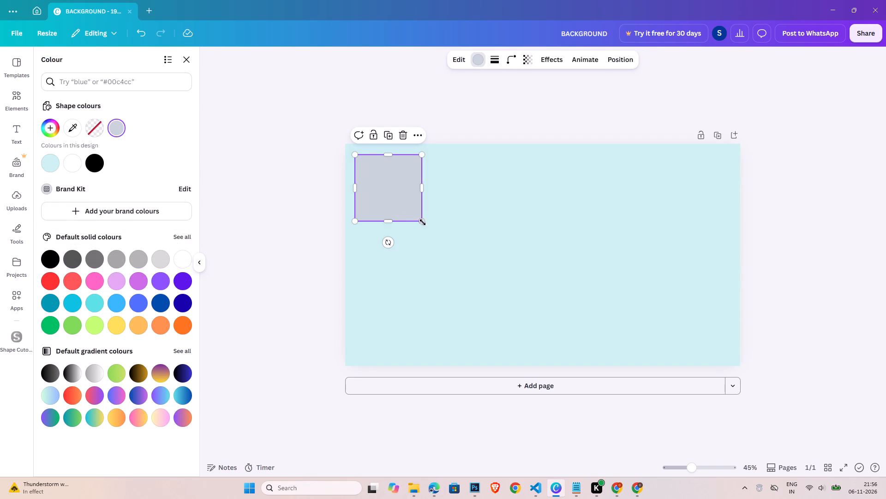
drag(419, 218, 390, 185)
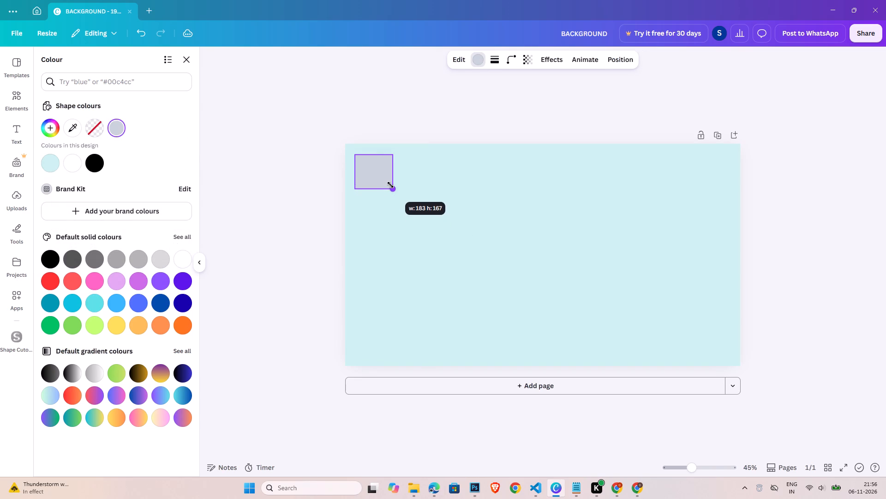
drag(390, 185, 413, 176)
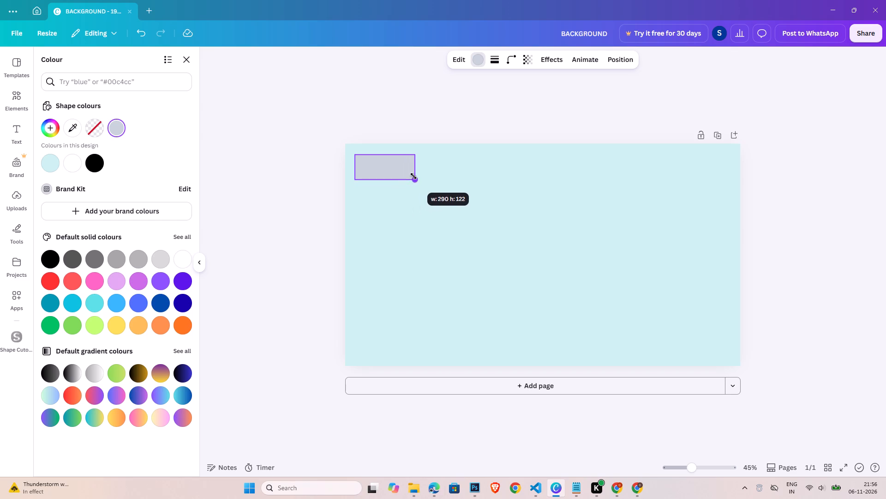
drag(413, 176, 416, 176)
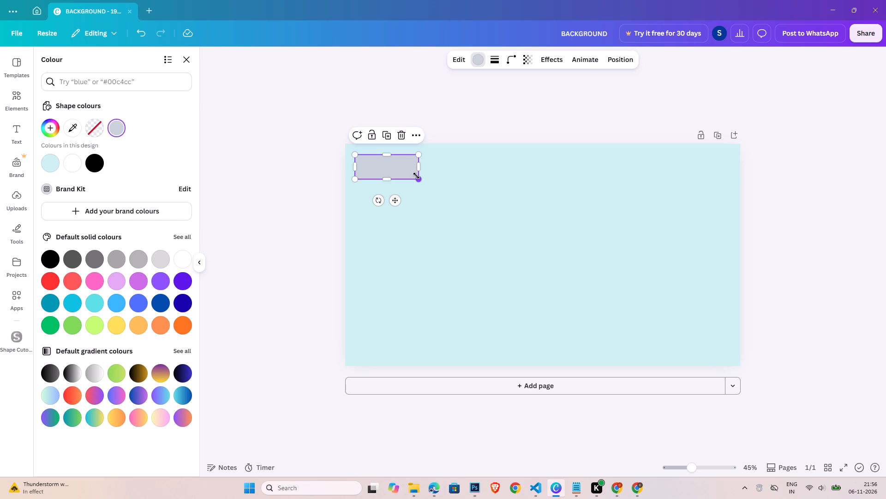
click(441, 185)
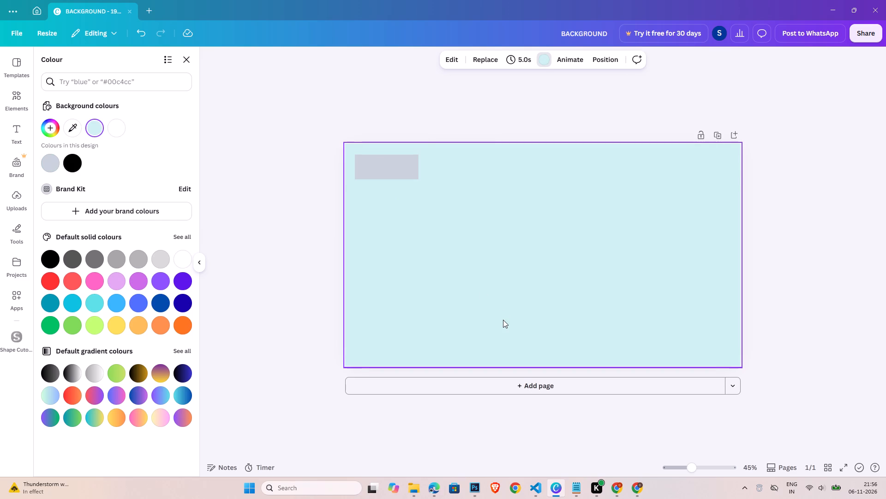
Add the recently used red-roofed house graphic with the blue window and shrink it to a small icon just over 100 wide.
click(16, 99)
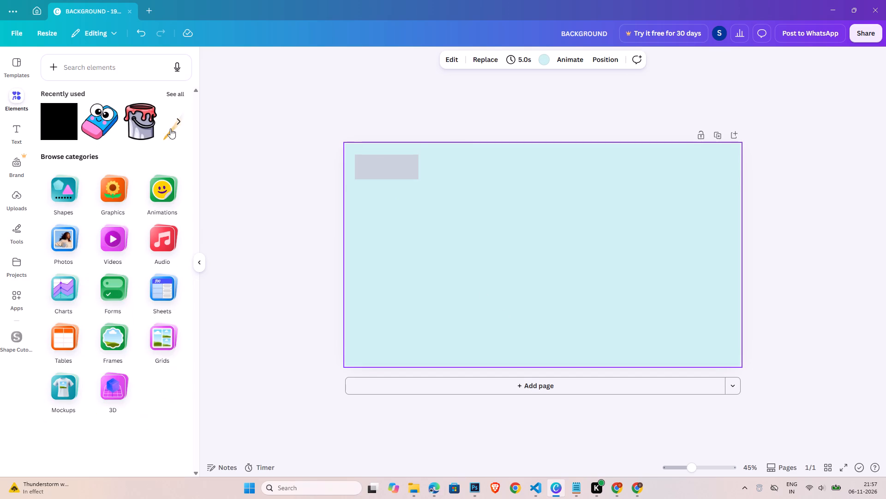
click(177, 95)
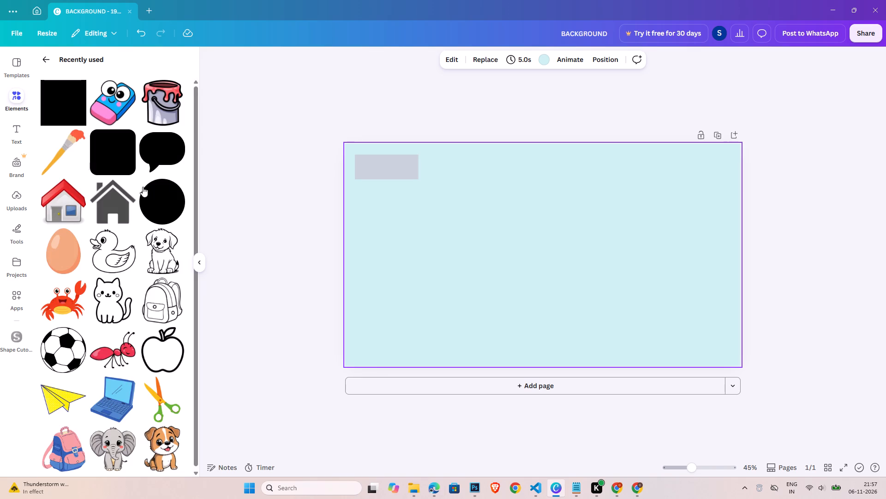
click(61, 206)
click(616, 244)
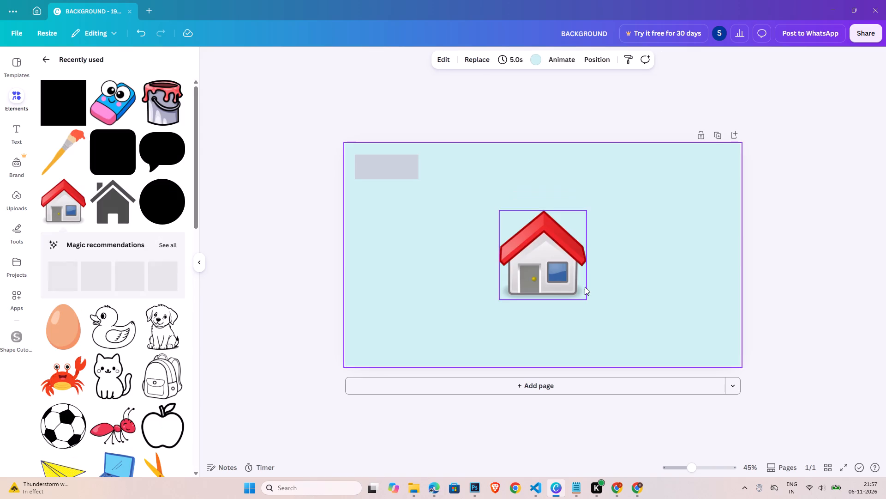
click(572, 287)
drag(588, 299, 515, 240)
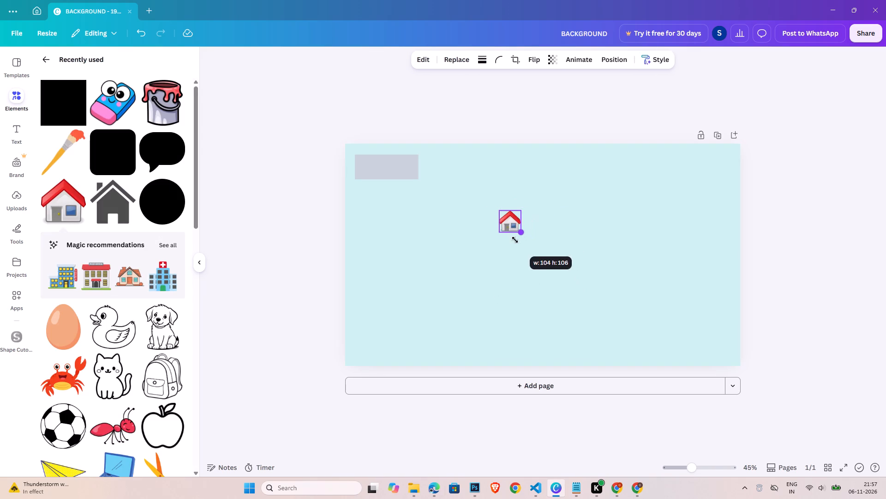
drag(515, 240, 517, 243)
Round the grey rectangle's corners to slightly above 20 and stretch it a little wider to the right.
click(417, 161)
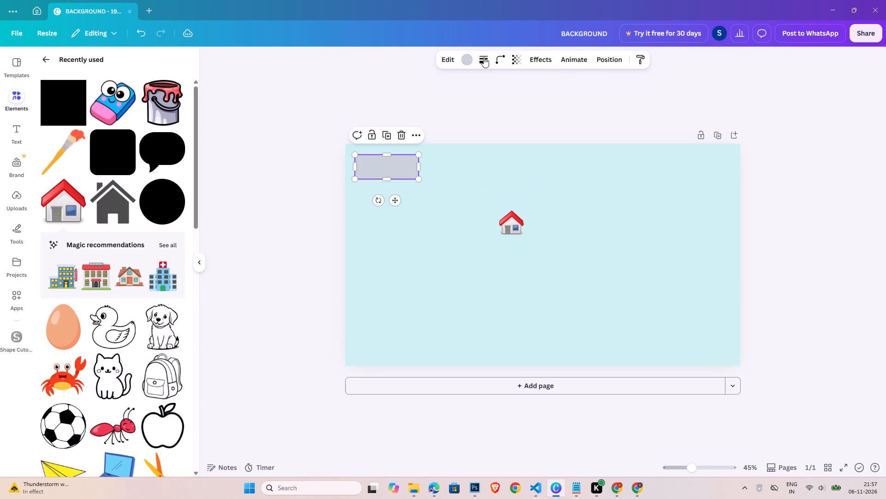
click(499, 55)
drag(452, 95, 468, 97)
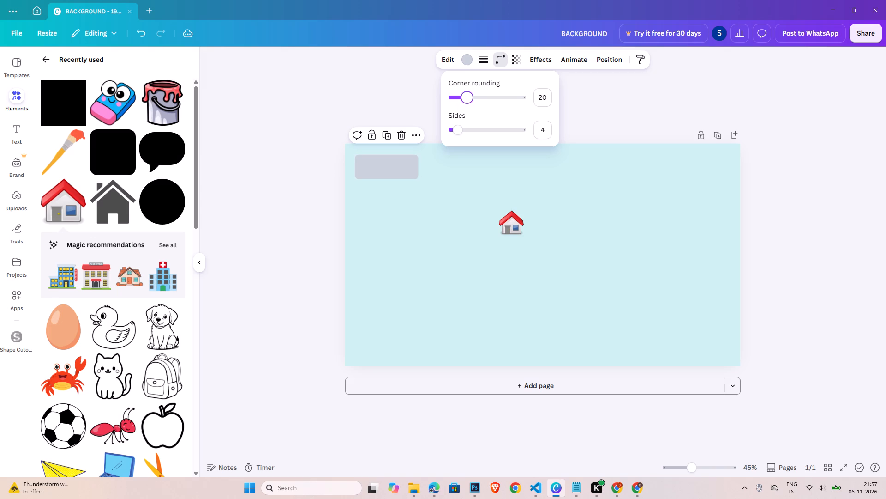
drag(468, 97, 472, 99)
click(392, 169)
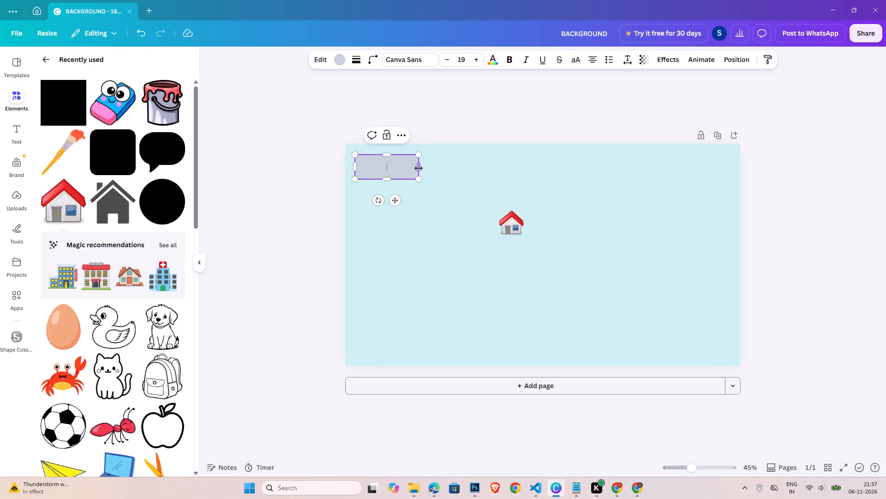
drag(420, 167, 431, 167)
Fill the rounded rectangle with the default solid orange #ff914d.
click(412, 169)
click(340, 63)
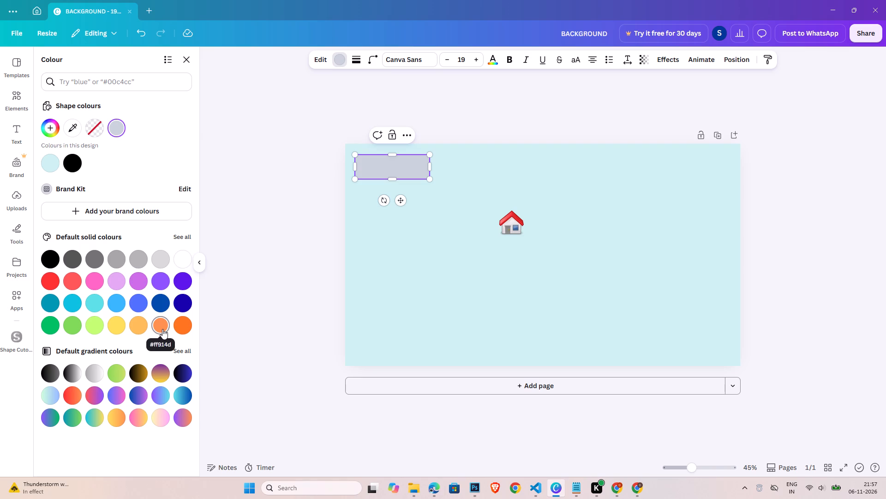
click(162, 329)
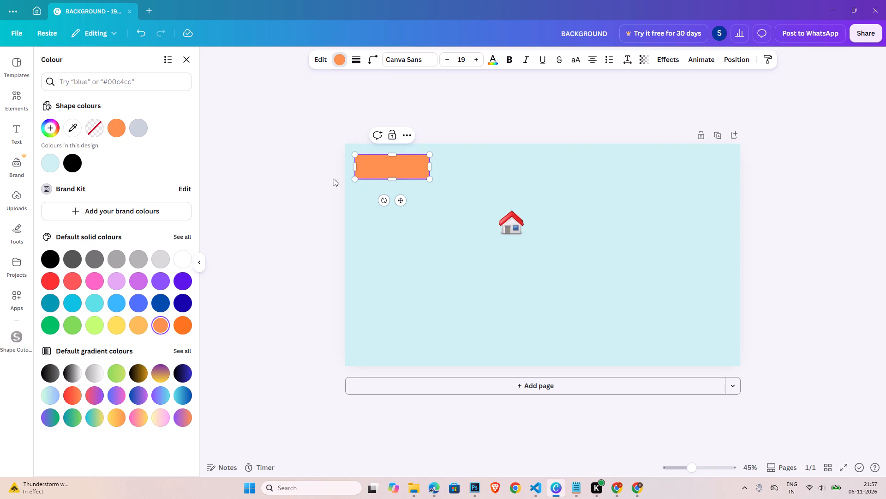
Give the orange rectangle a solid white border with a stroke weight of 6.
click(359, 53)
click(297, 125)
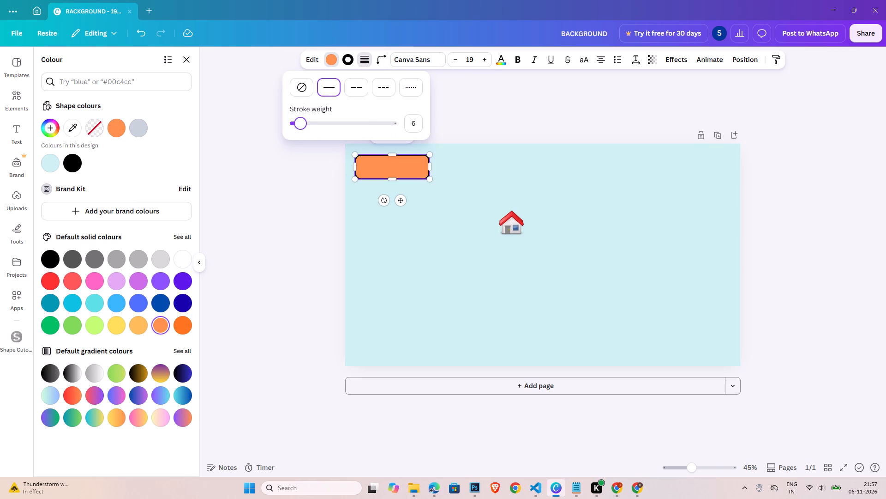
click(348, 61)
click(179, 258)
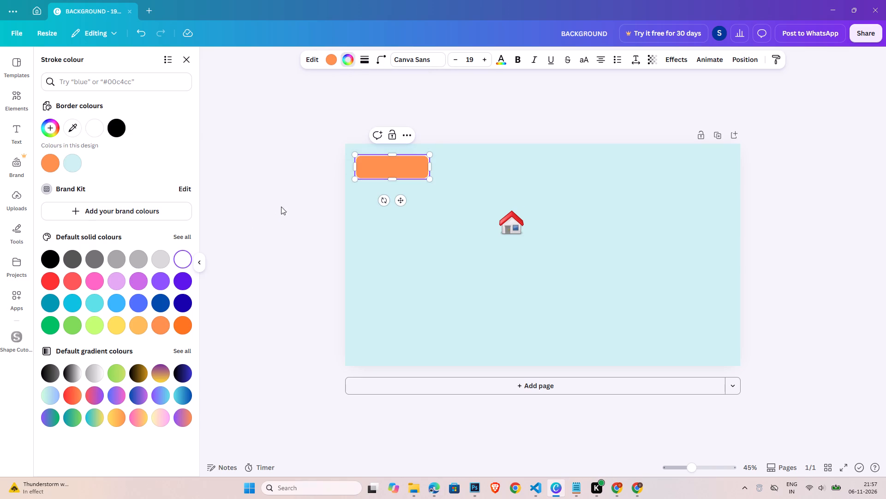
Stretch the orange button slightly taller by extending its lower edge.
double_click(283, 201)
click(388, 166)
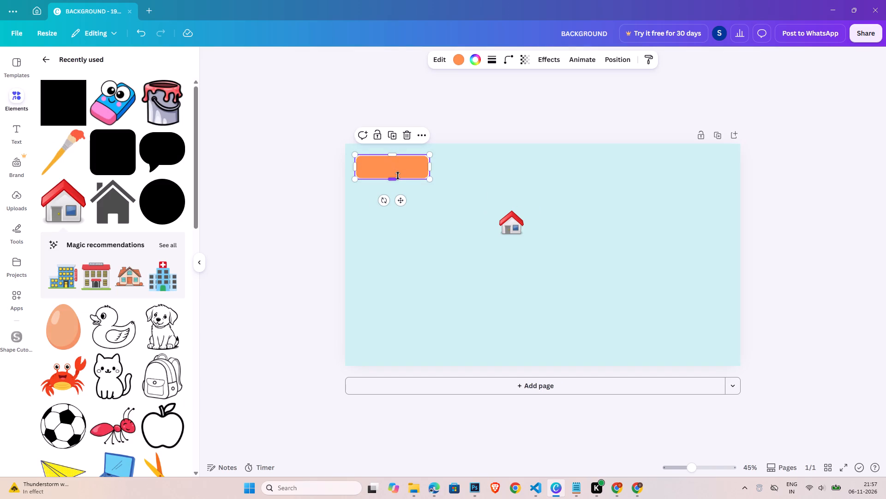
click(397, 176)
Move the red-roofed house icon onto the orange button and shrink it slightly to fit inside the button's left end.
drag(510, 226, 475, 205)
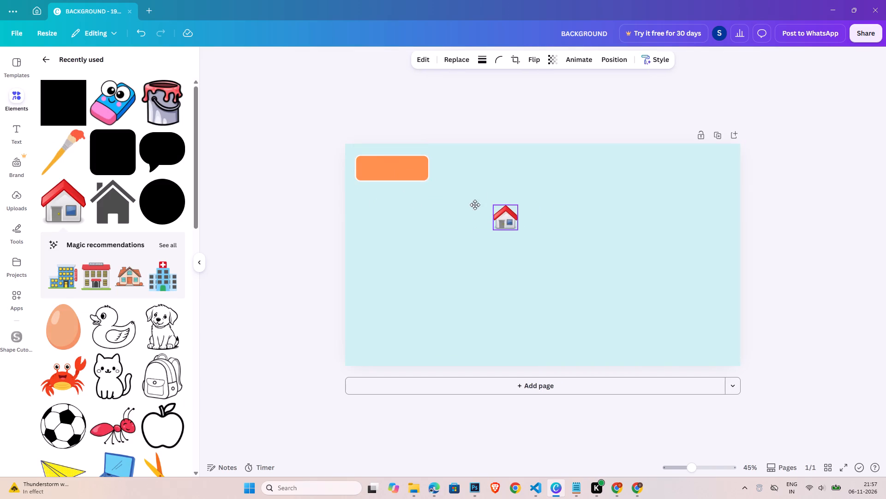
drag(475, 205, 387, 181)
drag(389, 177, 371, 168)
drag(381, 180, 374, 174)
click(365, 165)
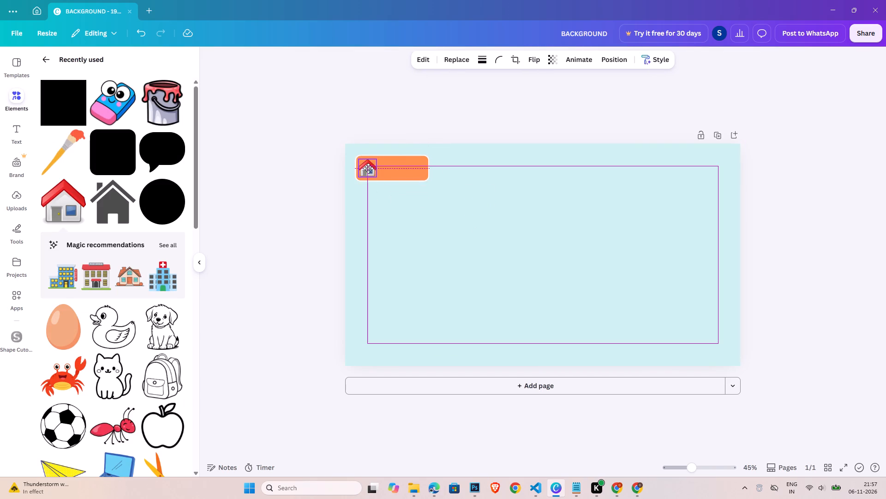
click(327, 149)
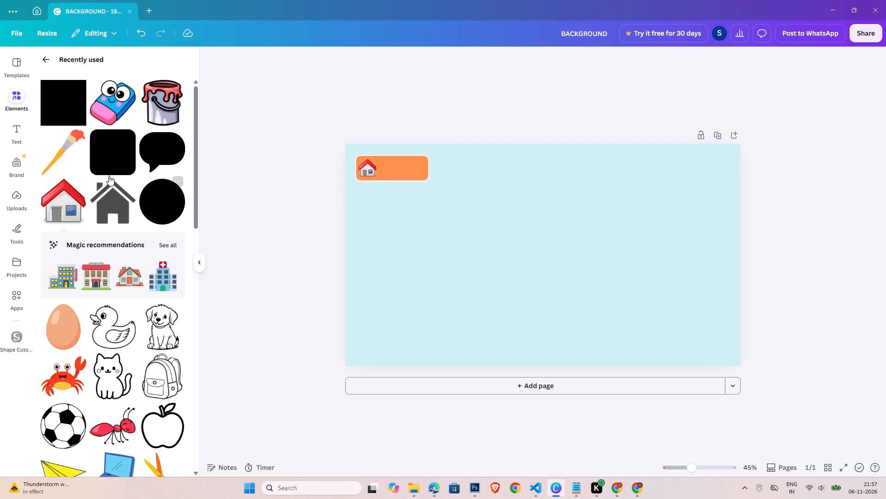
Add a subheading reading "Home" and place it on the orange button beside the house icon.
click(16, 138)
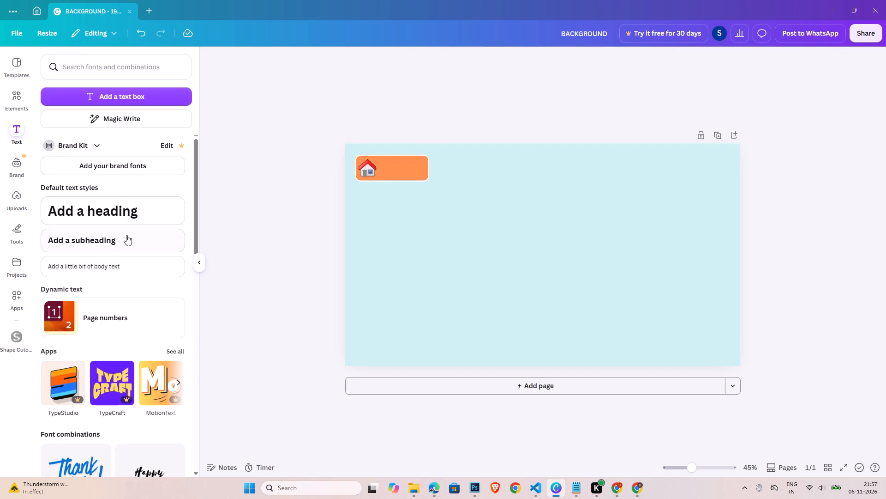
click(126, 237)
triple_click(528, 250)
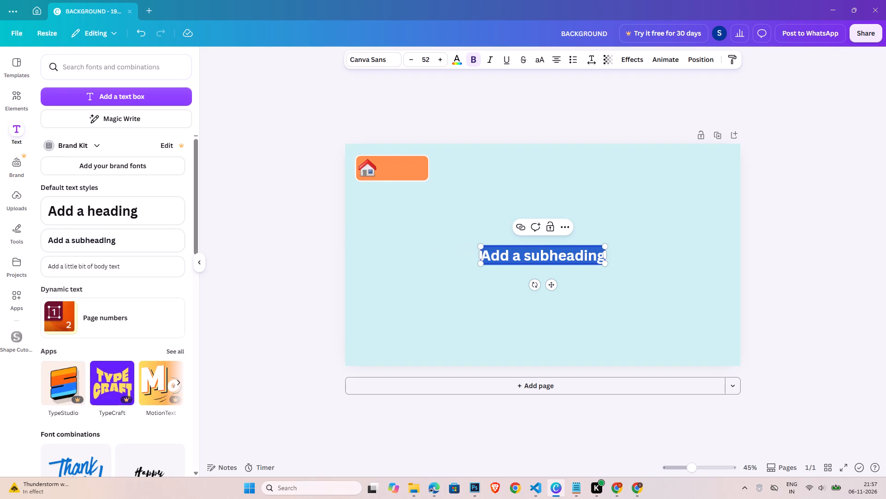
text(Home)
click(782, 294)
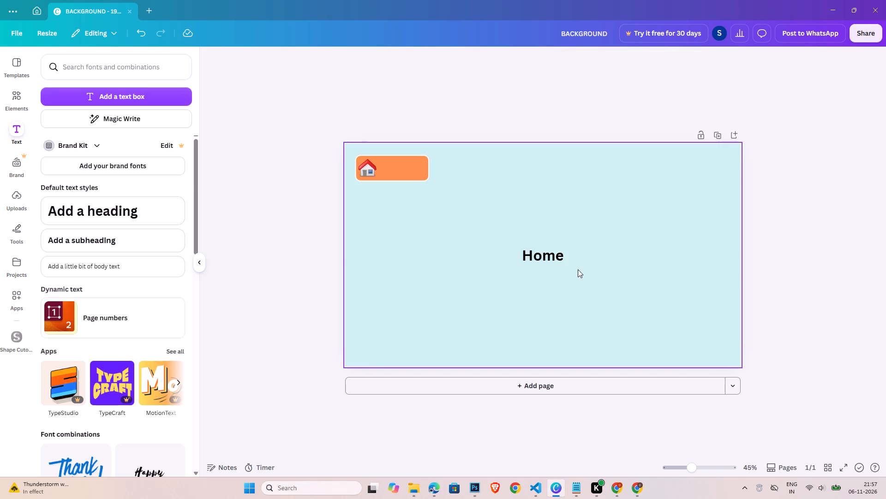
drag(555, 259, 413, 171)
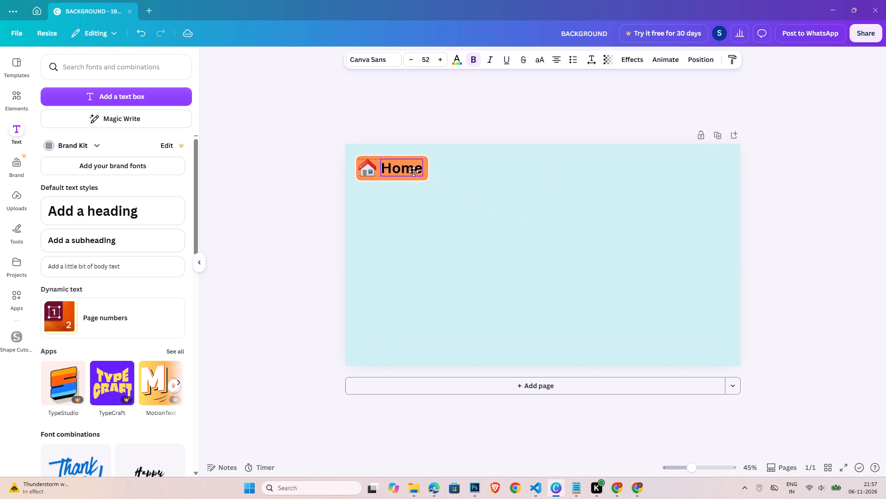
drag(413, 171, 413, 172)
Change the font of the "Home" label to Fredoka.
double_click(413, 172)
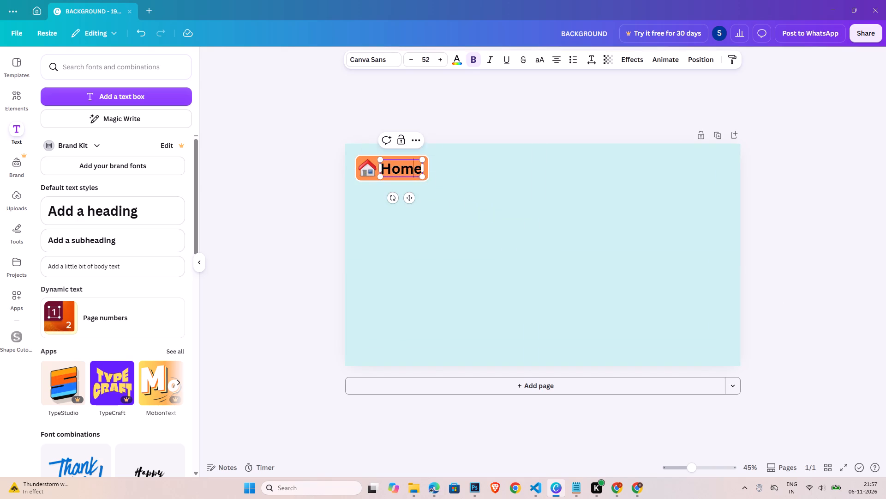
click(384, 60)
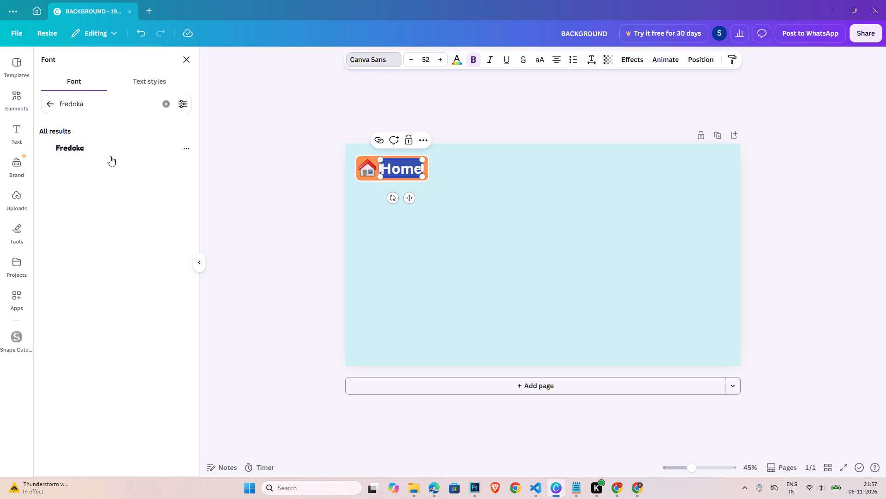
click(109, 152)
double_click(305, 237)
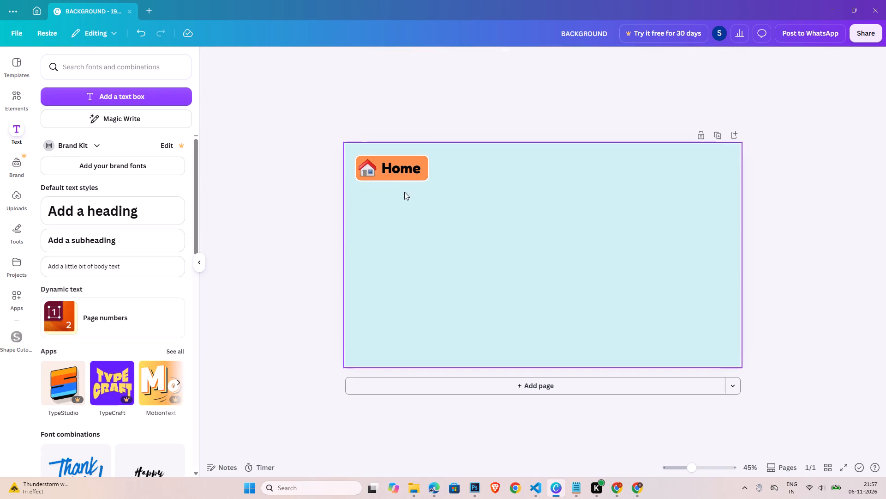
triple_click(406, 172)
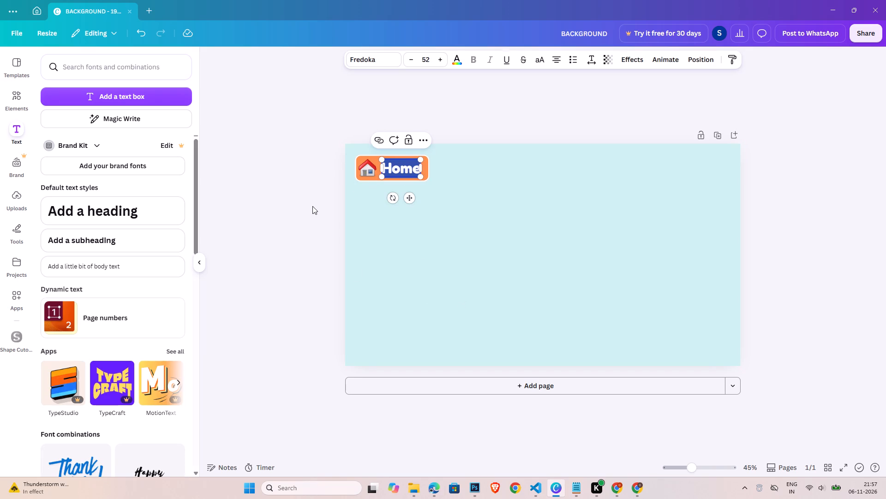
click(312, 206)
Darken the Home button's fill to the burnt orange #CB4D00.
click(378, 178)
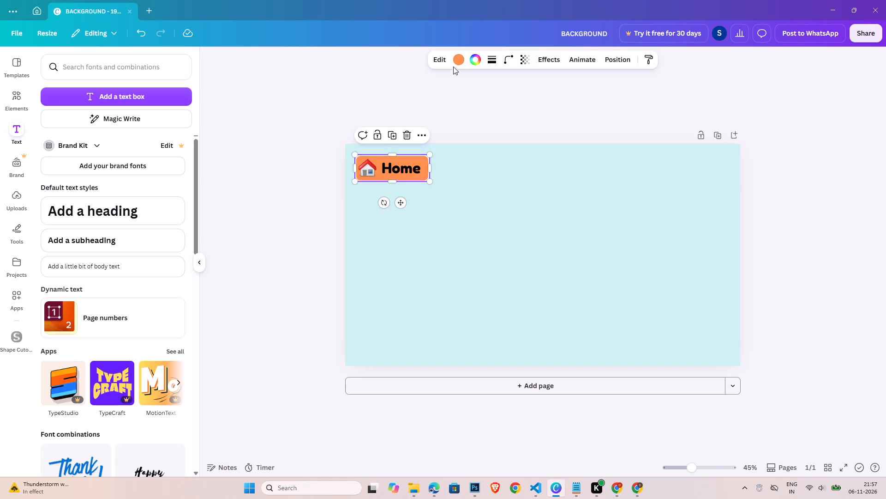
click(457, 61)
click(52, 124)
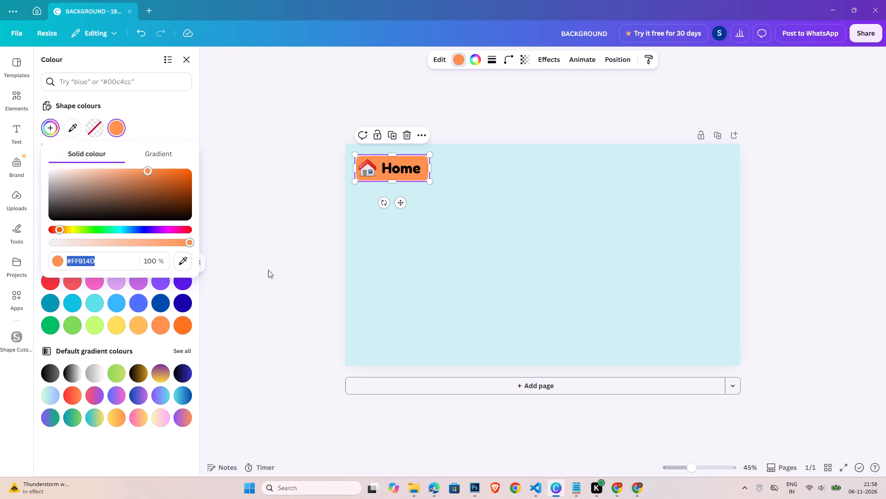
drag(149, 169, 152, 178)
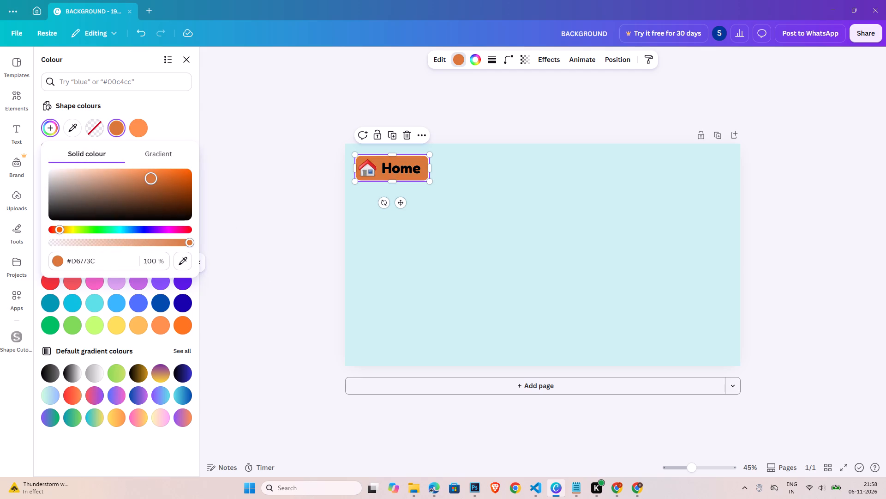
drag(152, 178, 168, 200)
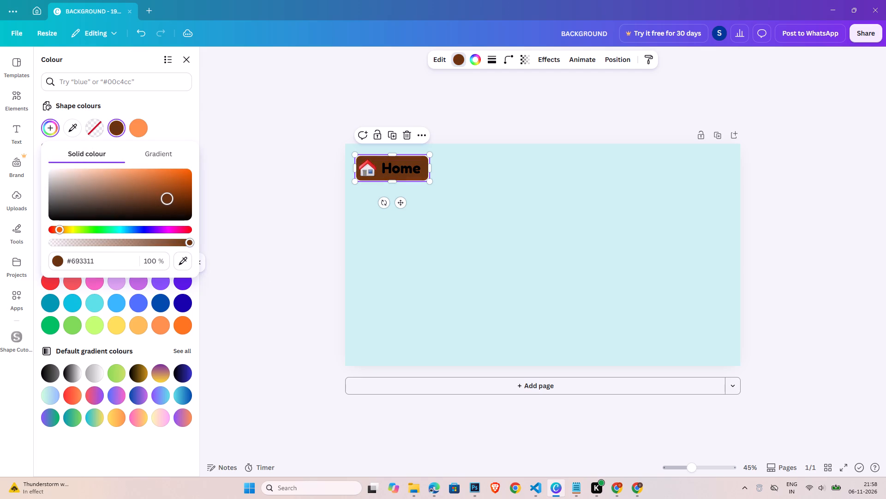
drag(168, 200, 180, 205)
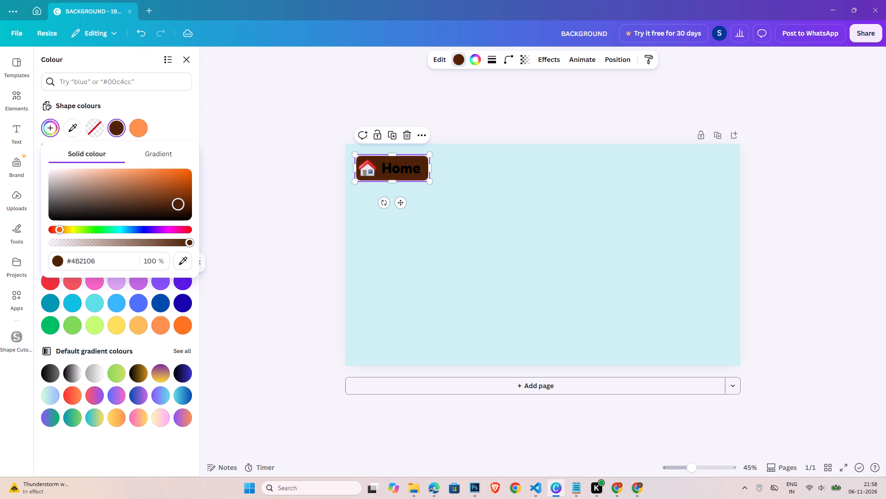
drag(180, 205, 193, 183)
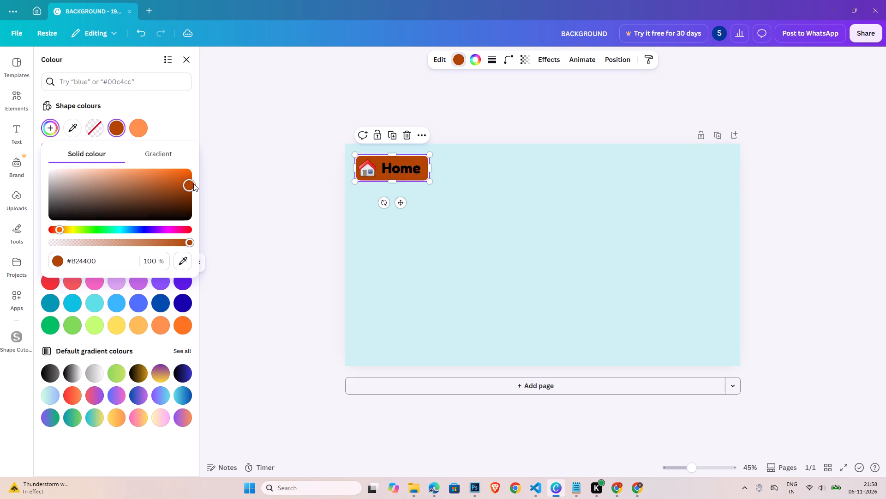
drag(193, 183, 195, 179)
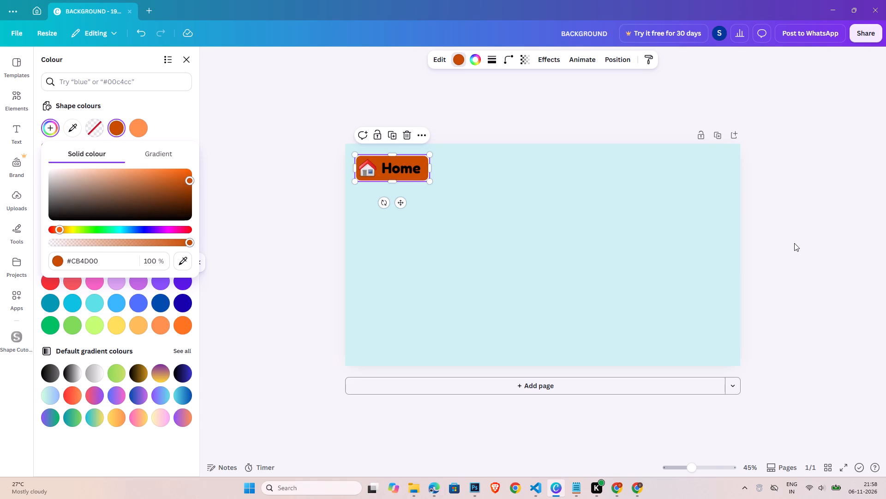
double_click(794, 243)
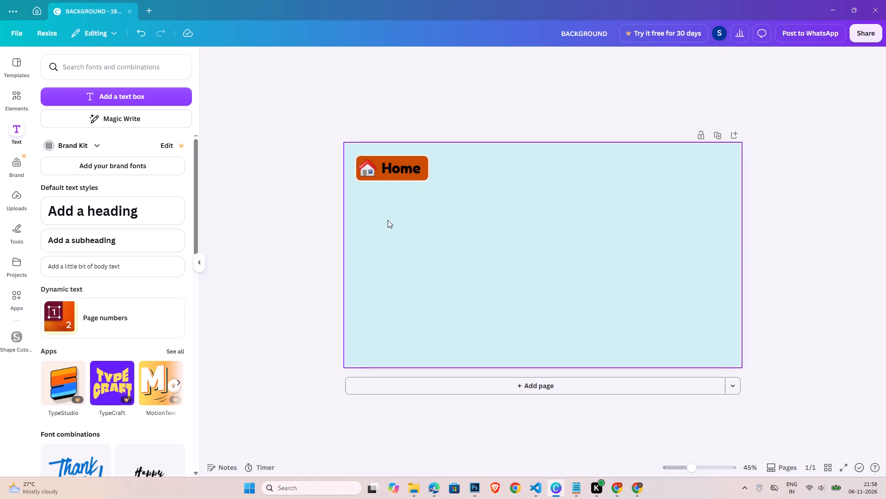
Add the recently used rounded square, place it beneath the Home button and shrink it to about half its size.
click(19, 100)
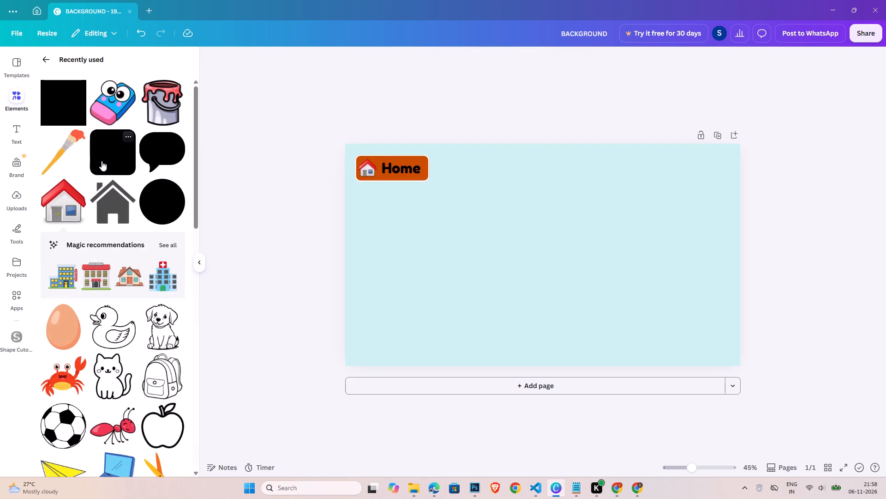
click(102, 161)
click(778, 274)
drag(569, 265, 416, 252)
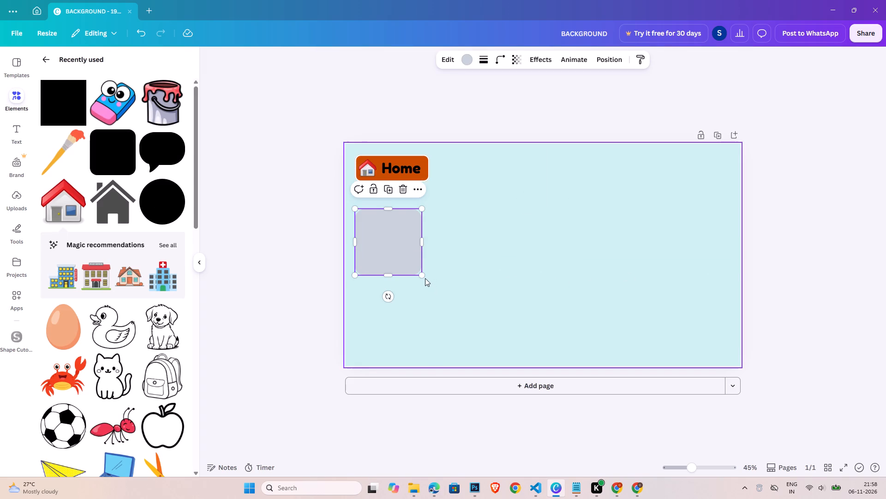
drag(425, 277, 391, 242)
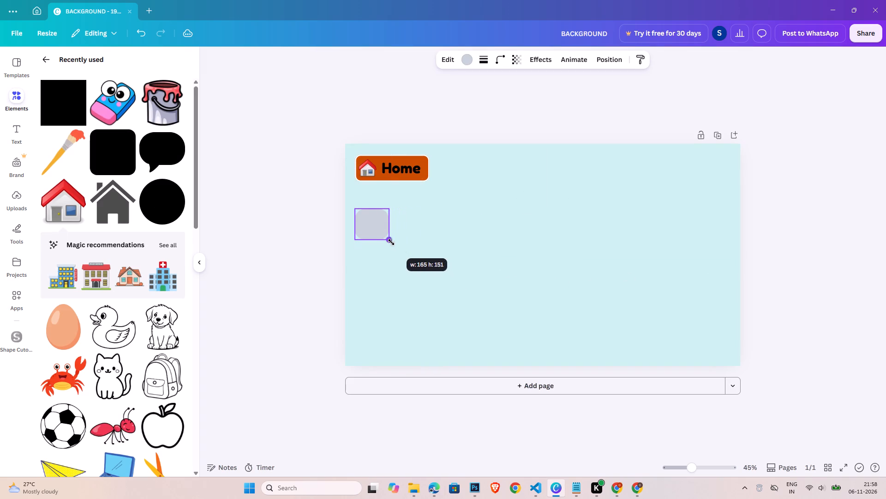
drag(391, 242, 393, 246)
Set the small square's corner rounding to 31 and its border stroke weight to 3.
click(501, 56)
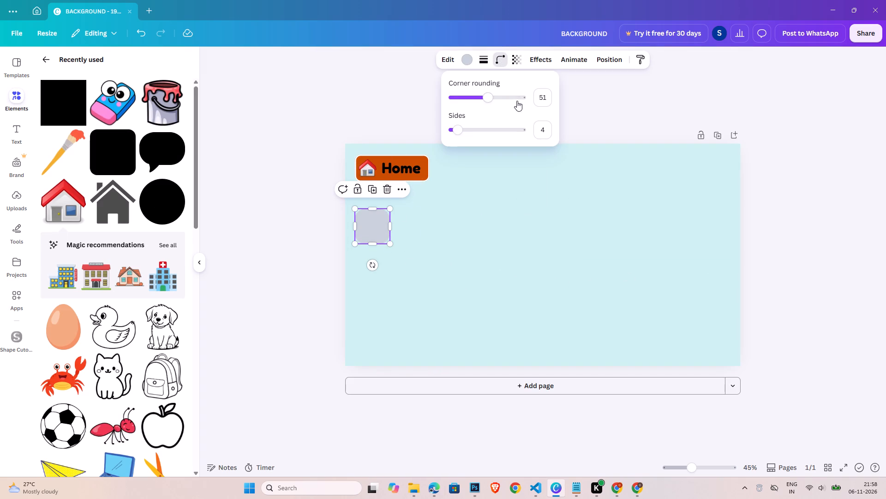
drag(488, 98, 474, 98)
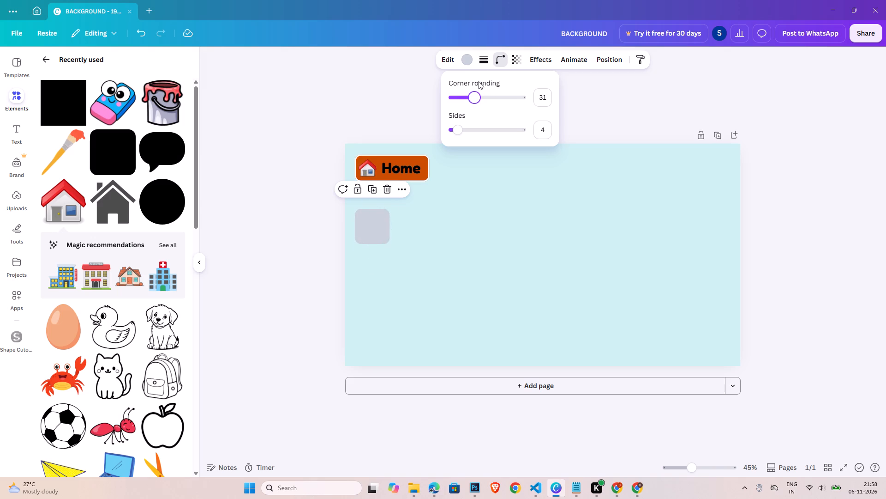
click(487, 59)
click(545, 122)
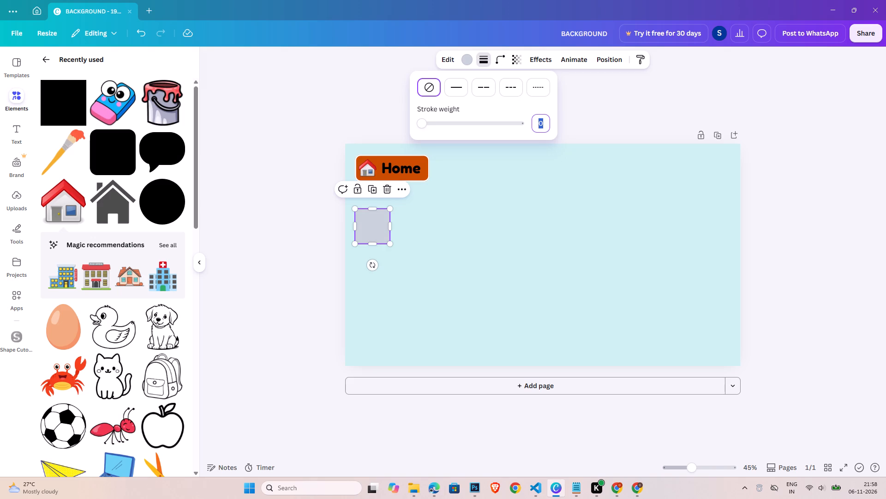
key(3)
key(Return)
Try the Chroma effect on the small square, and settle on the Midnight effect.
click(562, 58)
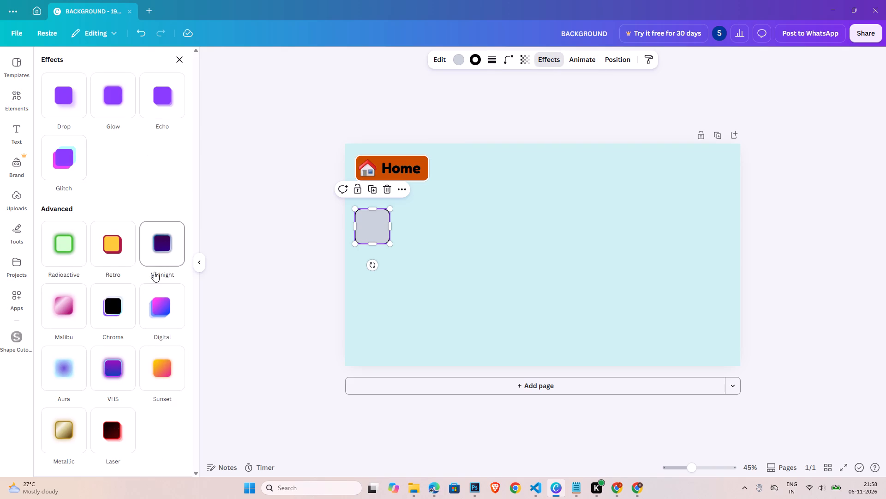
click(110, 328)
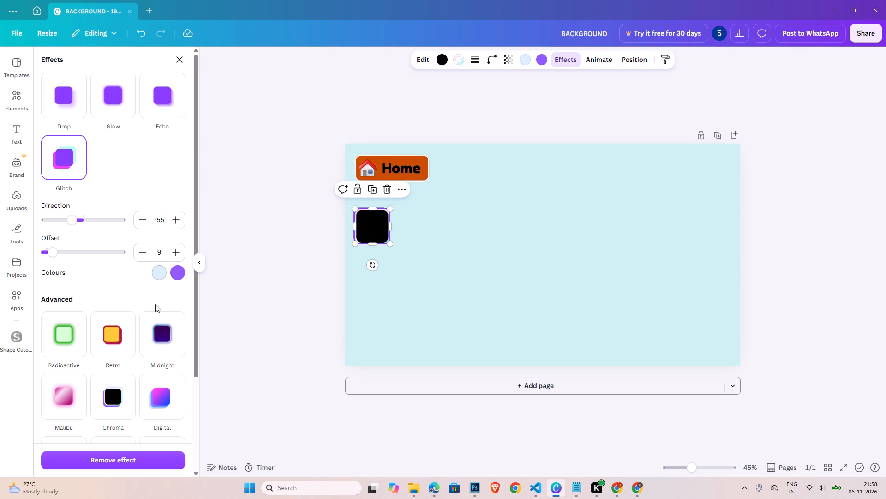
click(165, 344)
double_click(293, 283)
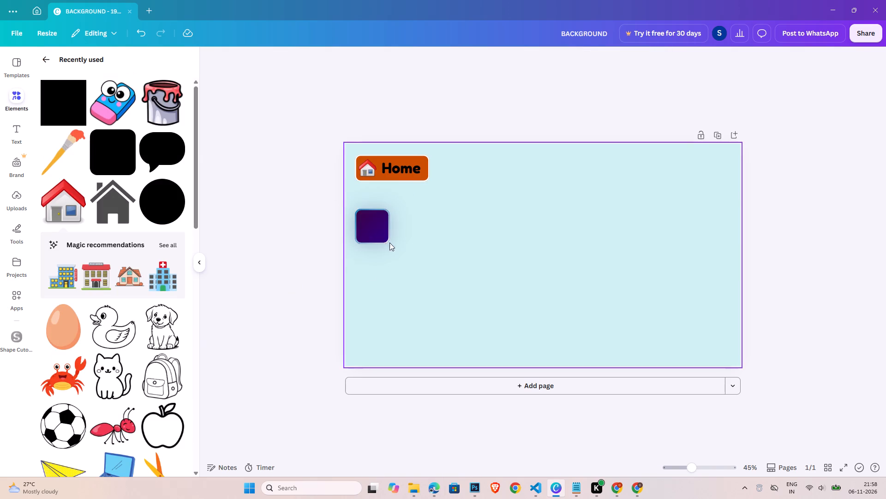
Give the small square a solid black border and a default solid light green fill.
click(387, 230)
click(467, 59)
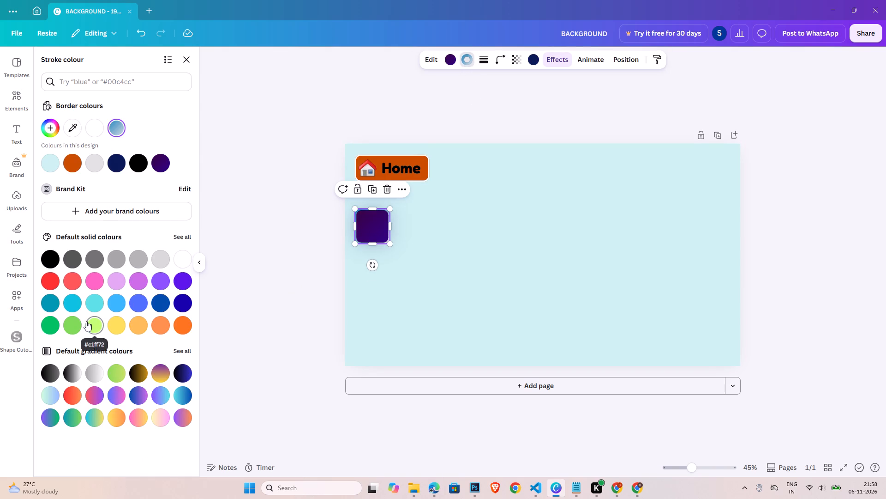
click(50, 260)
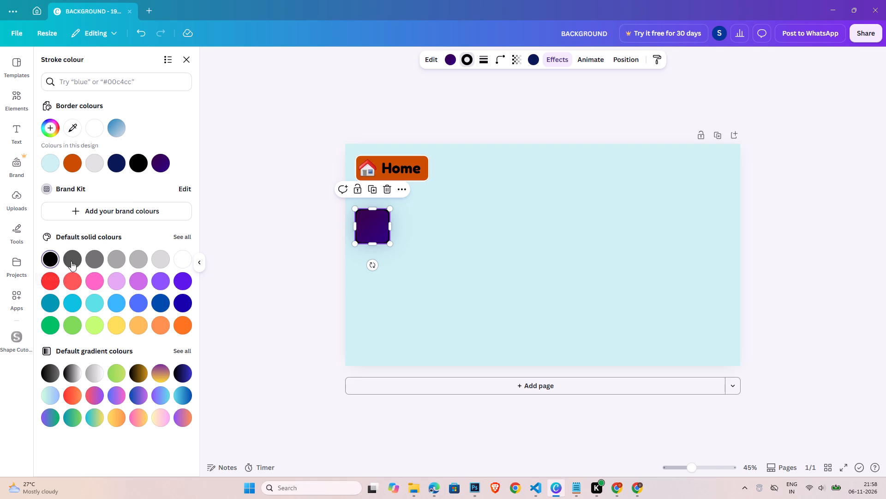
click(452, 56)
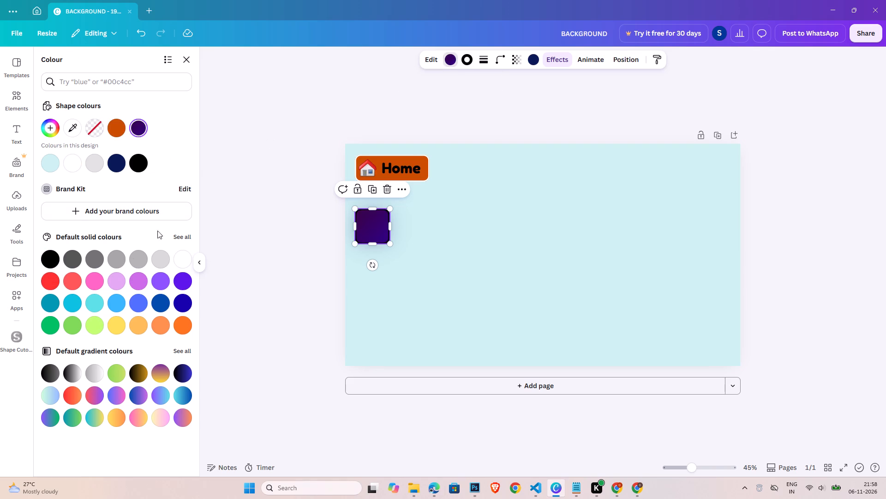
click(67, 326)
double_click(326, 244)
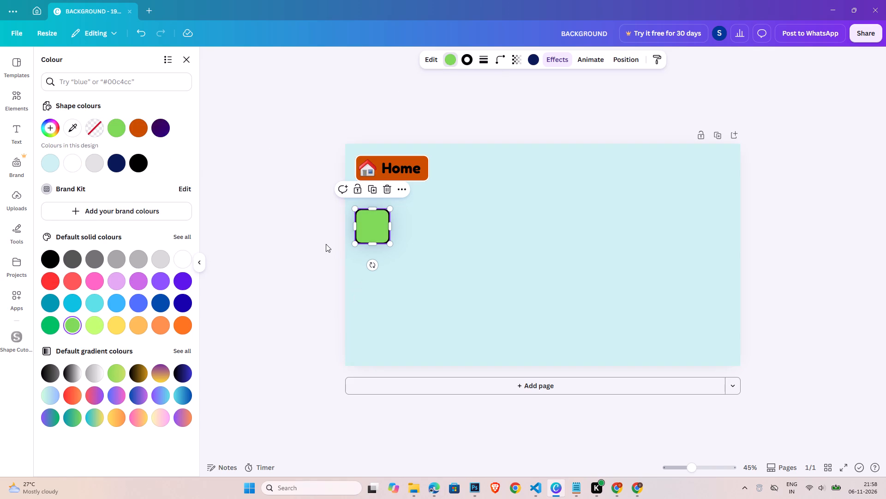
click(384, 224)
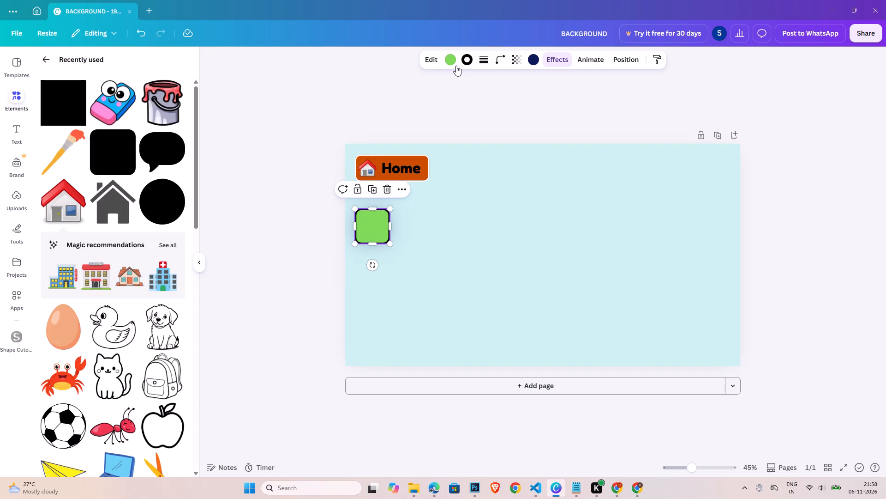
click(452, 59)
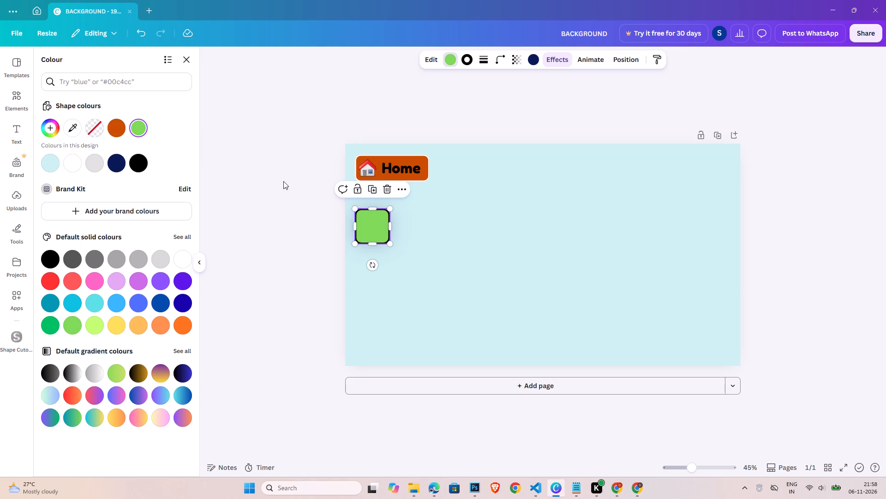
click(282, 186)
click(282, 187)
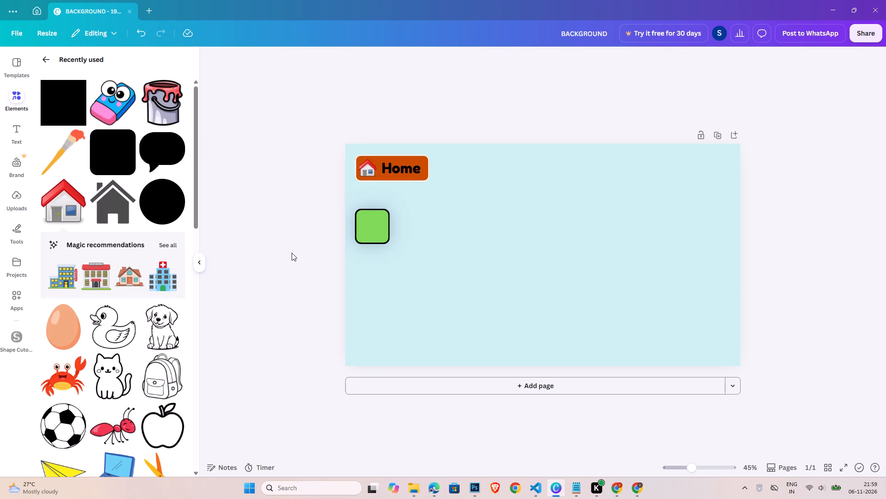
Add another recently used rounded square, place it over the light green square and shrink it to fit inside the black border.
click(367, 222)
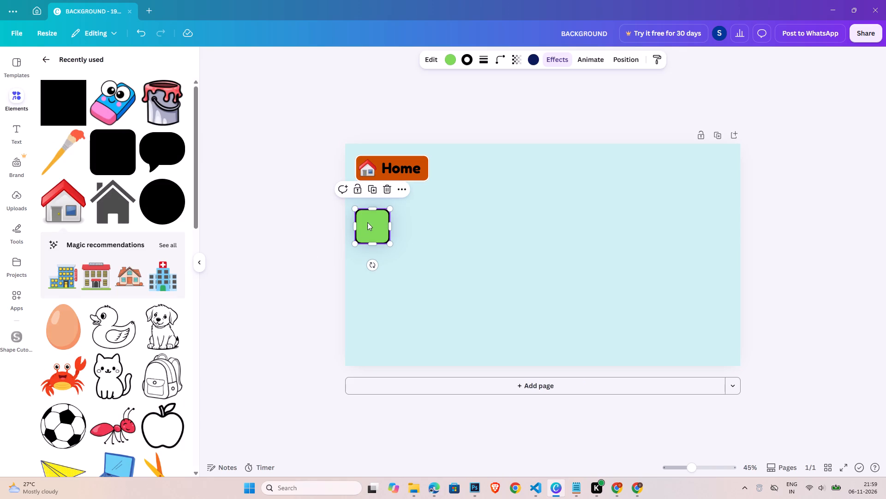
click(114, 156)
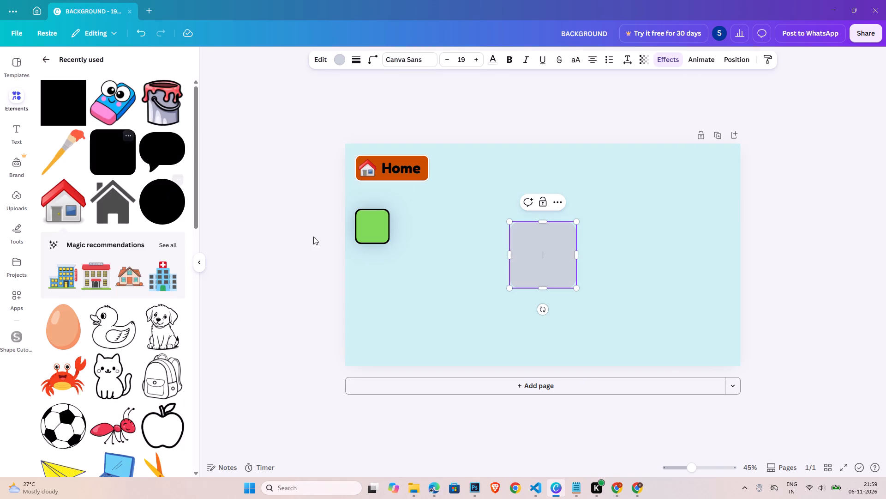
click(697, 265)
drag(559, 257, 403, 251)
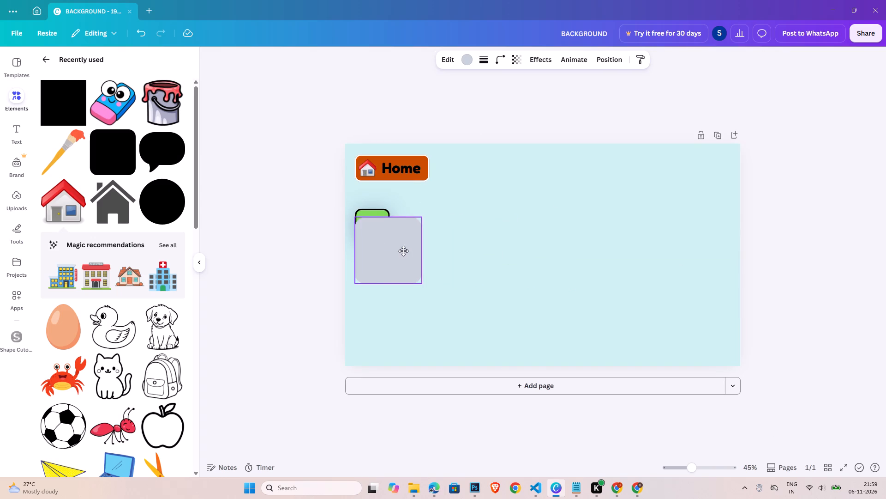
drag(403, 251, 405, 248)
drag(423, 276, 377, 246)
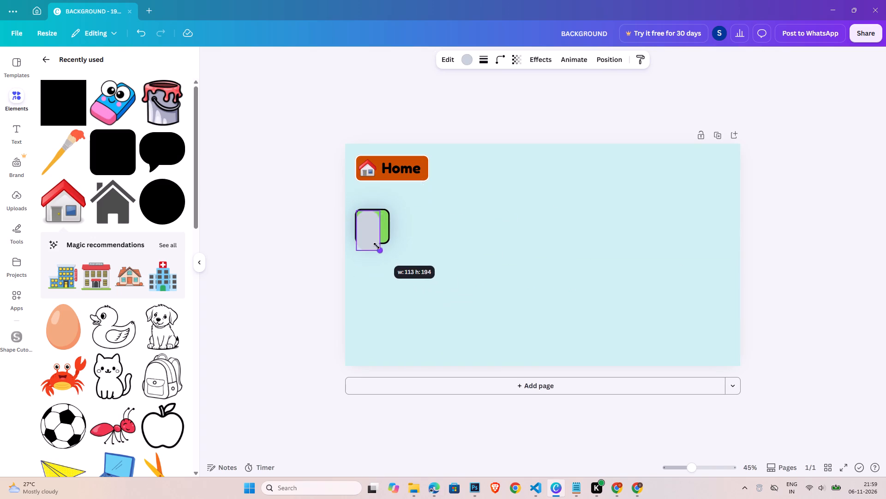
drag(377, 246, 387, 240)
Fill the new inner square with the default solid dark green.
click(468, 58)
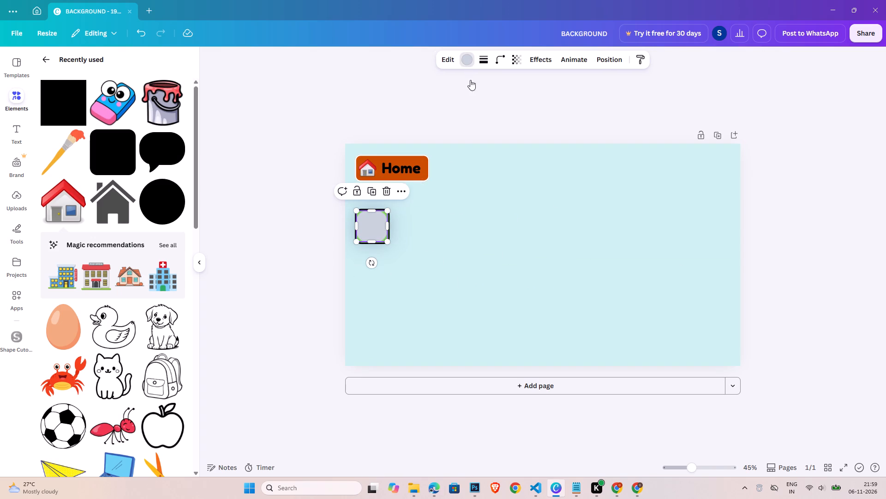
click(53, 326)
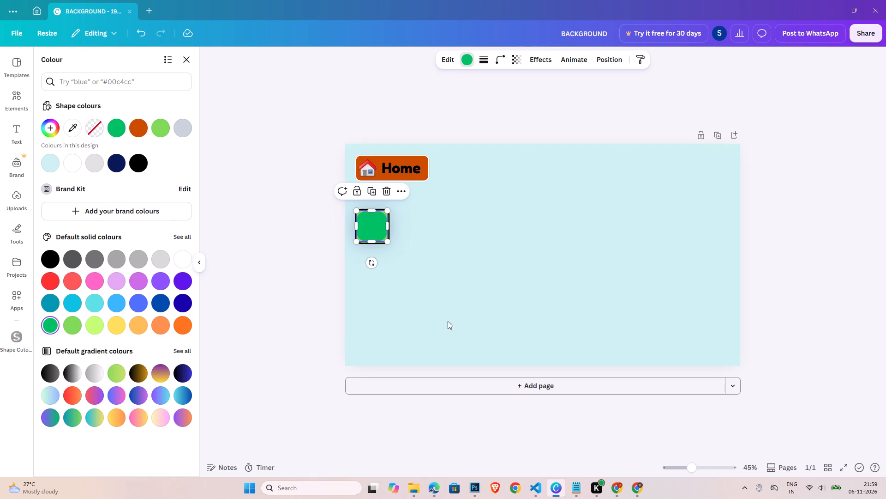
click(836, 225)
double_click(836, 226)
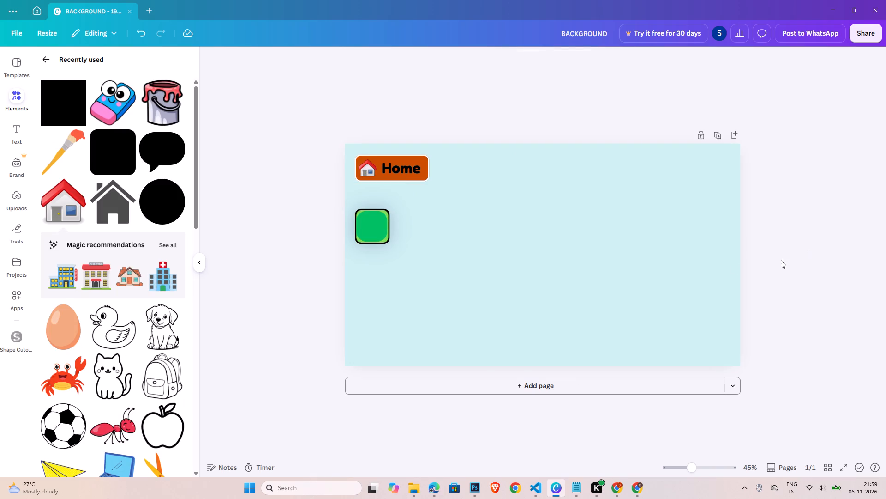
Set the inner green square's corner rounding to 34.
click(384, 229)
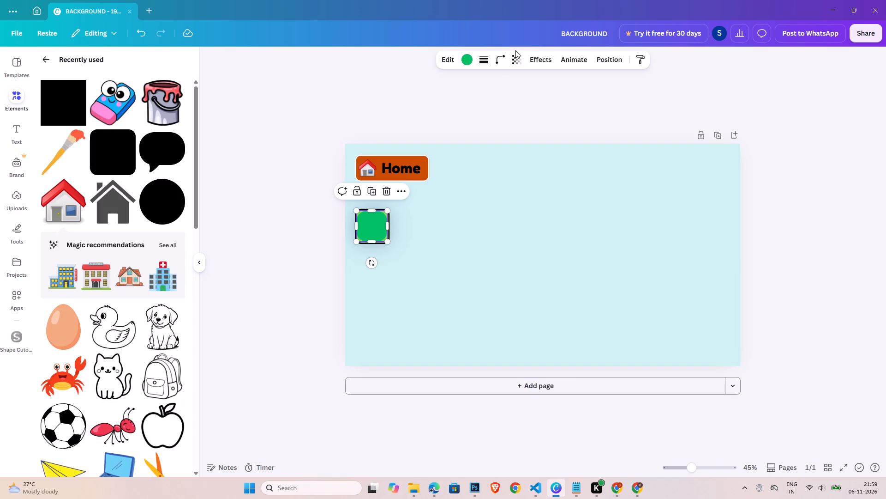
click(500, 63)
drag(488, 93, 472, 91)
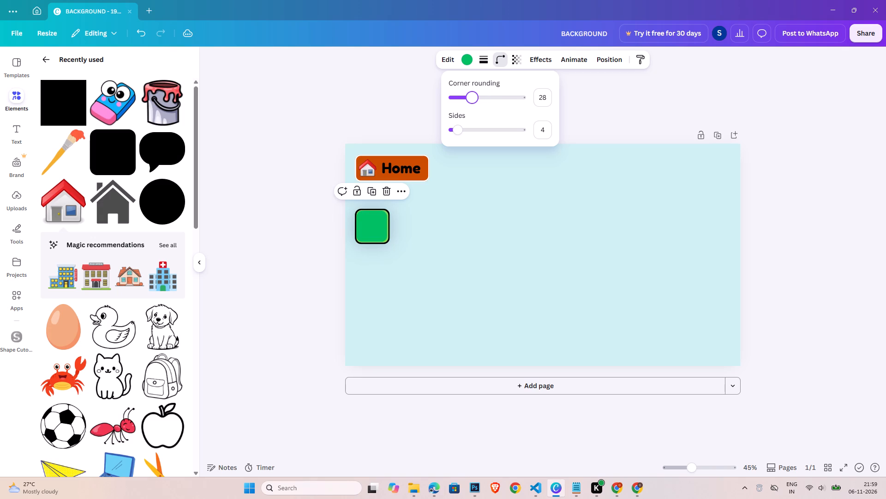
drag(472, 91, 476, 91)
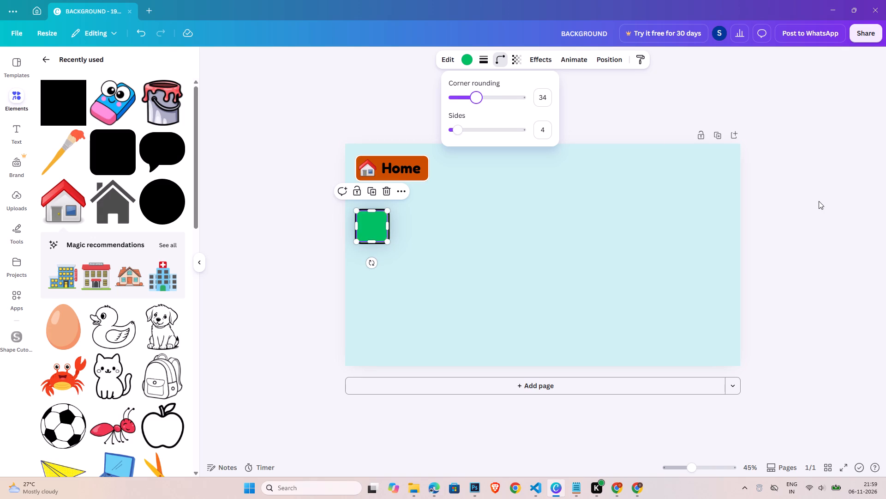
double_click(818, 201)
Nudge the inner green square slightly right and down so the light green rim shows along its top edge.
click(376, 223)
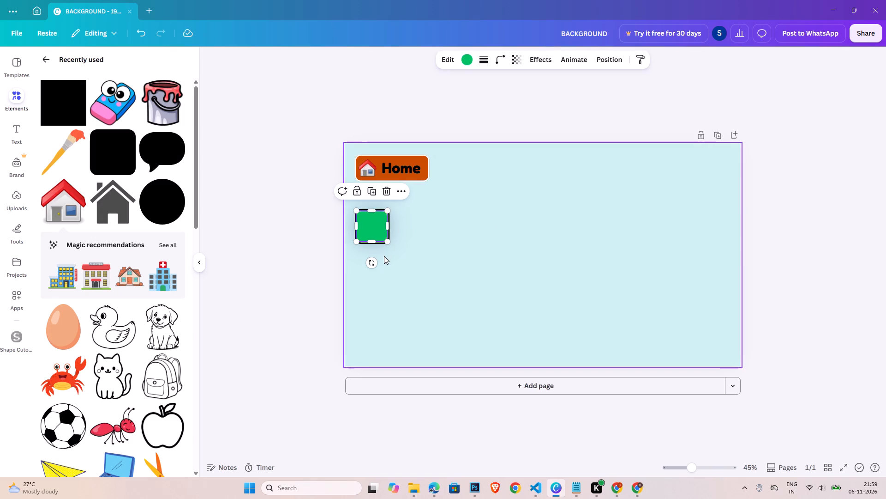
key(Right)
key(Down)
key(Down)
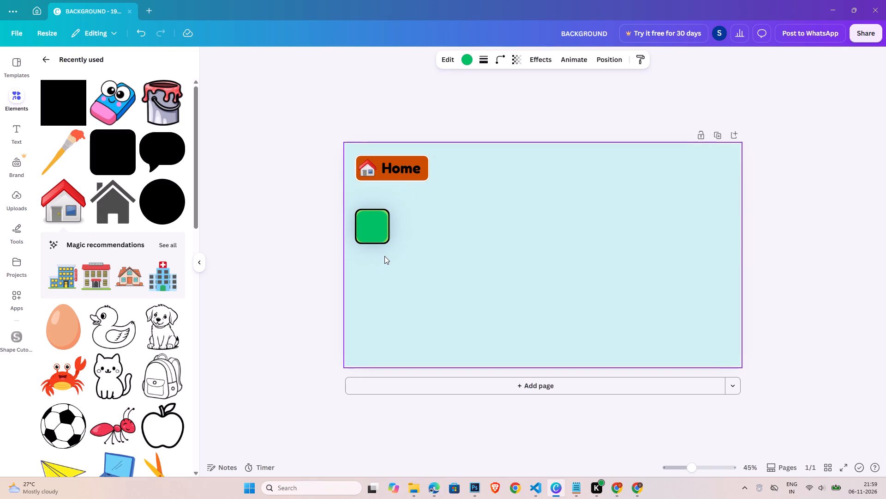
key(Right)
key(Right)
key(Right)
key(Down)
key(Right)
key(Right)
key(Right)
key(Right)
key(Right)
key(Left)
key(Left)
key(Left)
key(Left)
key(Left)
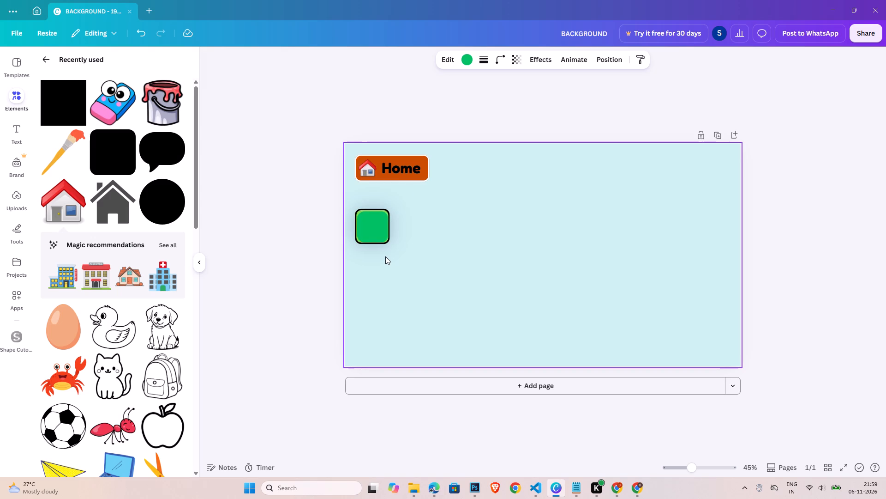
key(Down)
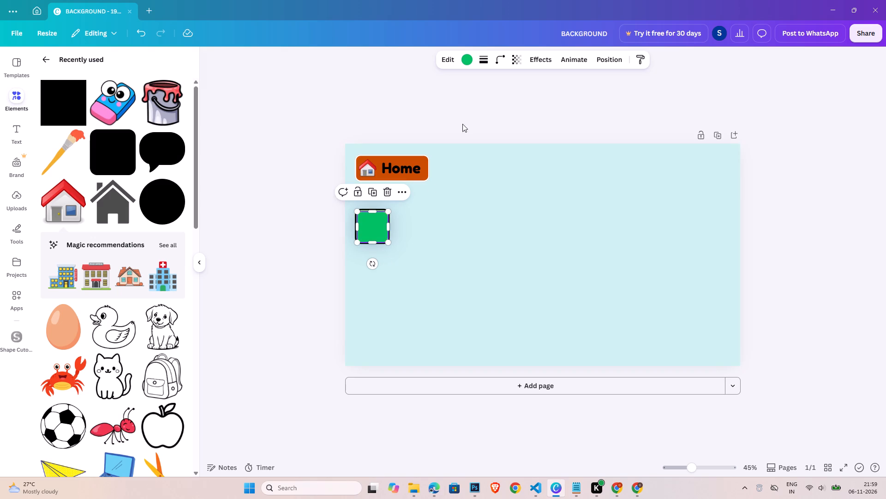
click(802, 245)
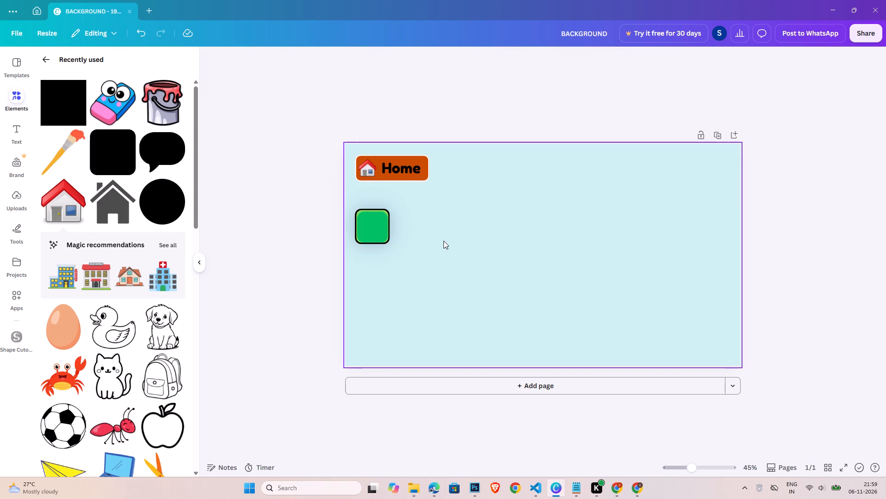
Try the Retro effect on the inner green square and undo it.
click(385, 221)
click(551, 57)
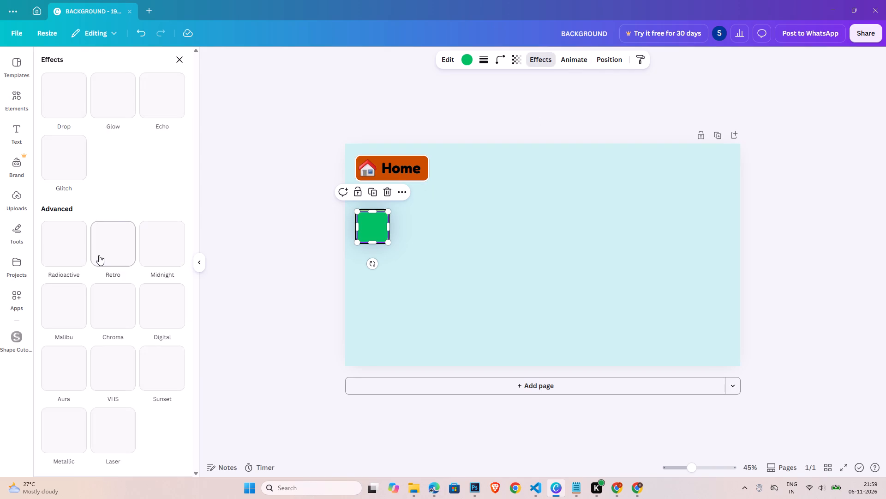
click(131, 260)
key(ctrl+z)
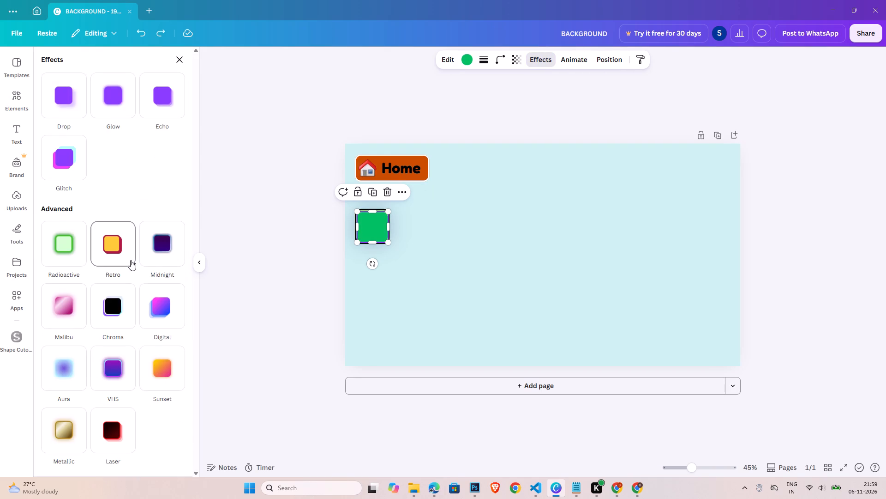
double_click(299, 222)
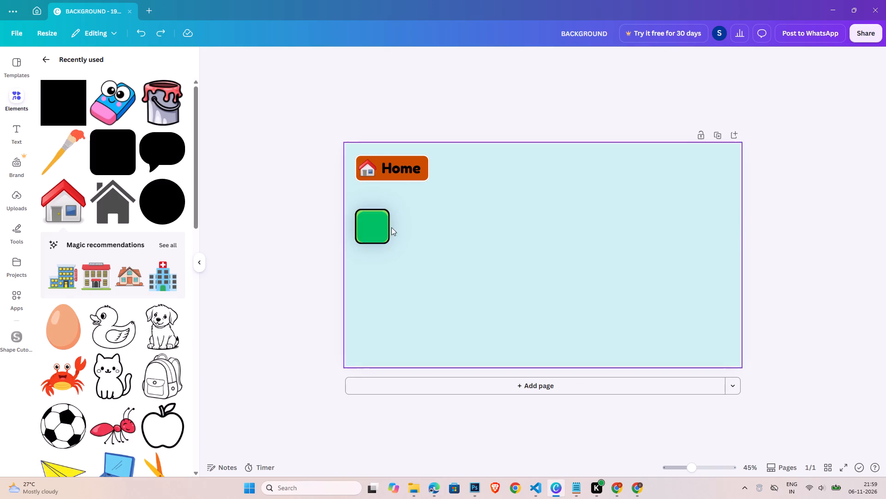
Group the inner green square with the black-bordered square behind it.
drag(399, 217, 380, 231)
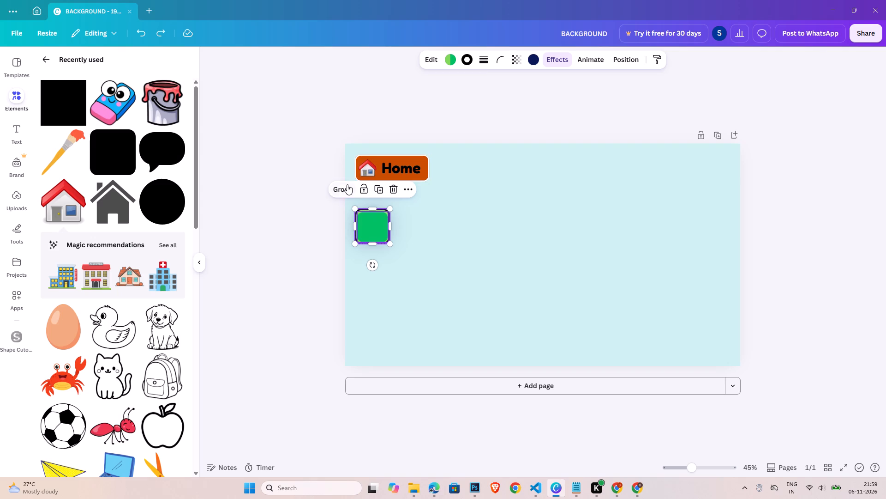
click(346, 189)
Make two copies of the grouped green button and stack them beneath it, left-aligned and evenly spaced.
key(ctrl+c)
key(ctrl+v)
drag(377, 231, 371, 280)
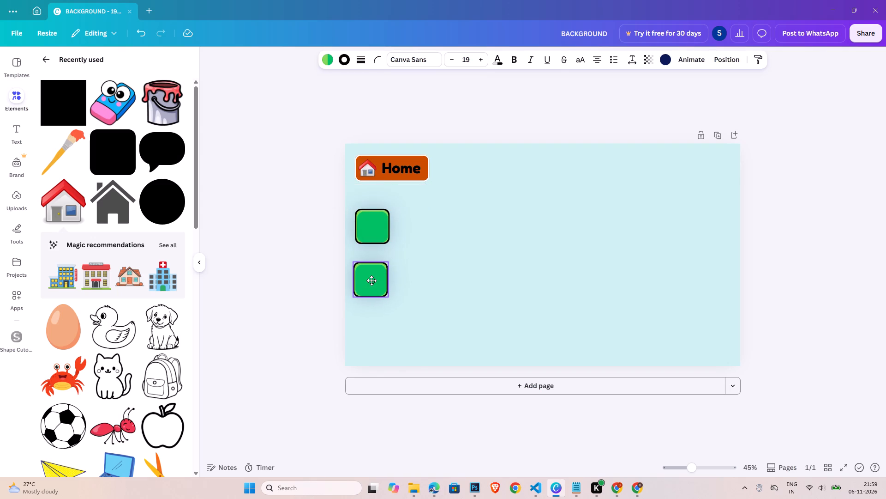
drag(371, 280, 373, 275)
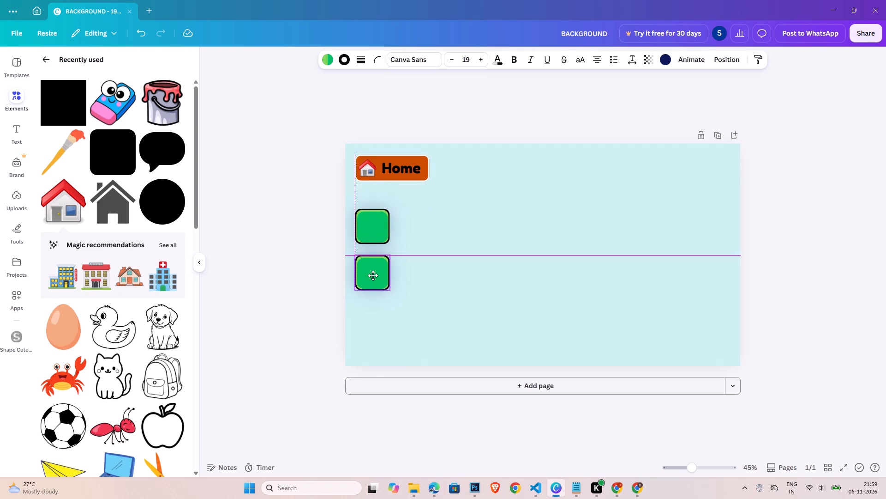
drag(373, 275, 373, 277)
key(ctrl+c)
key(ctrl+v)
drag(373, 281, 369, 329)
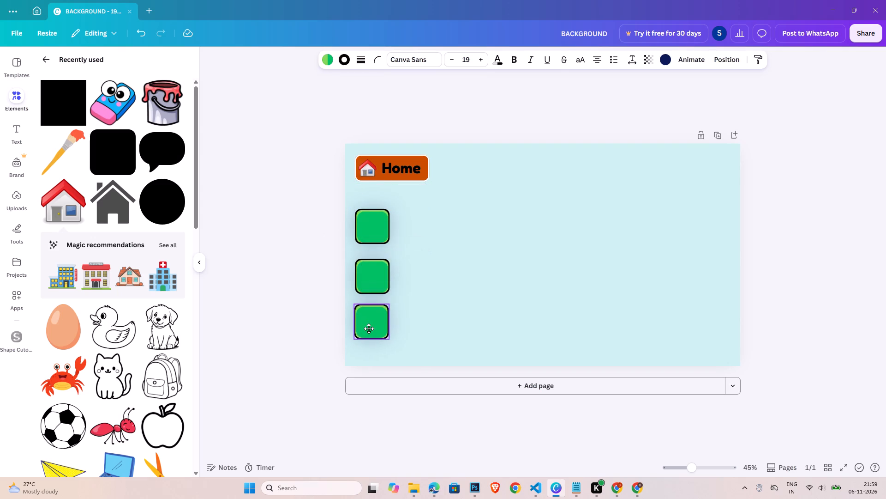
drag(369, 329, 369, 329)
click(208, 241)
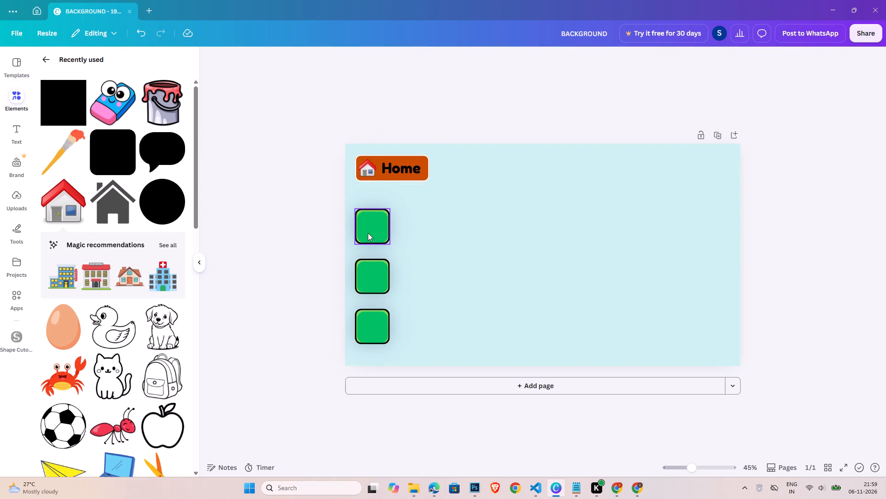
Recolour the middle button with the default solid orange.
click(382, 304)
click(378, 276)
click(325, 63)
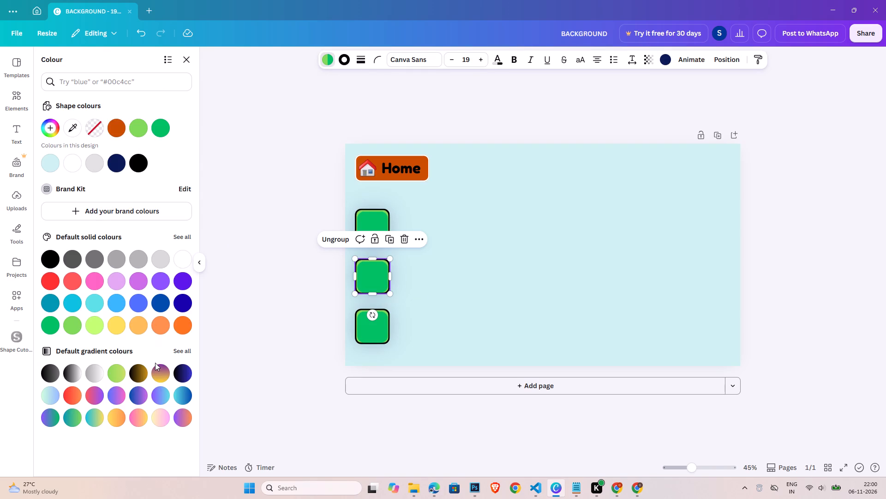
click(177, 331)
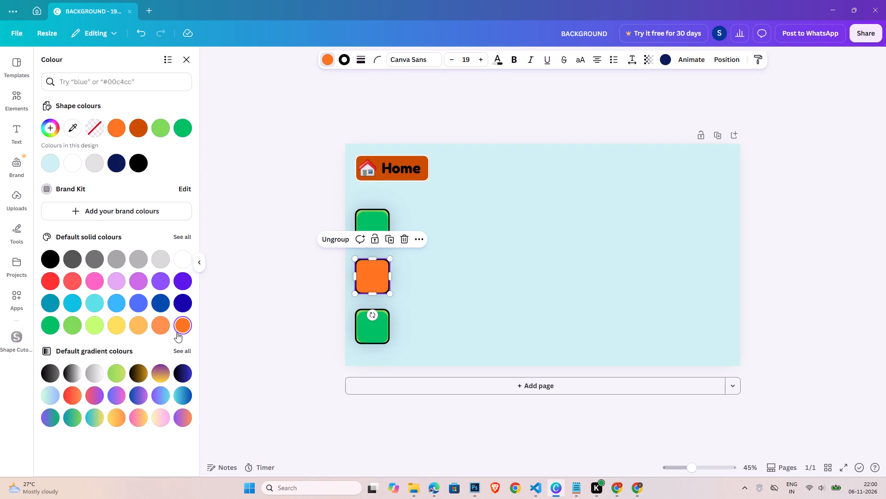
double_click(293, 299)
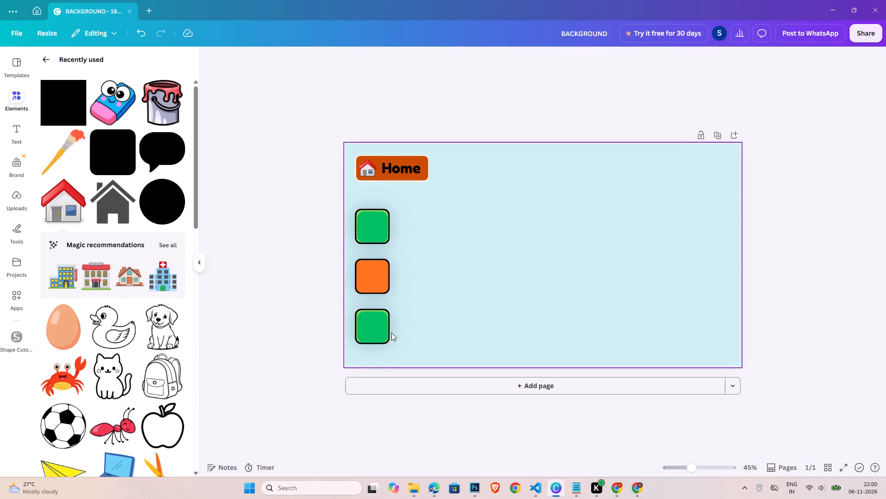
Recolour the bottom button with the default solid light blue.
click(378, 332)
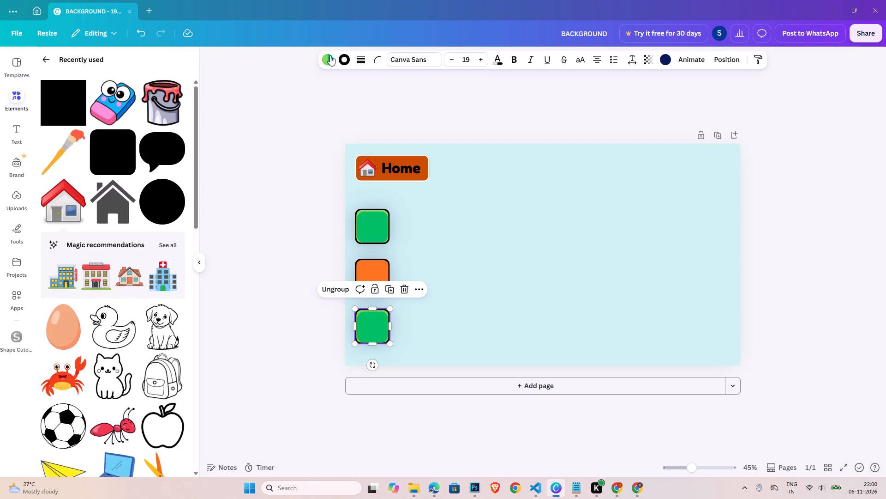
click(330, 55)
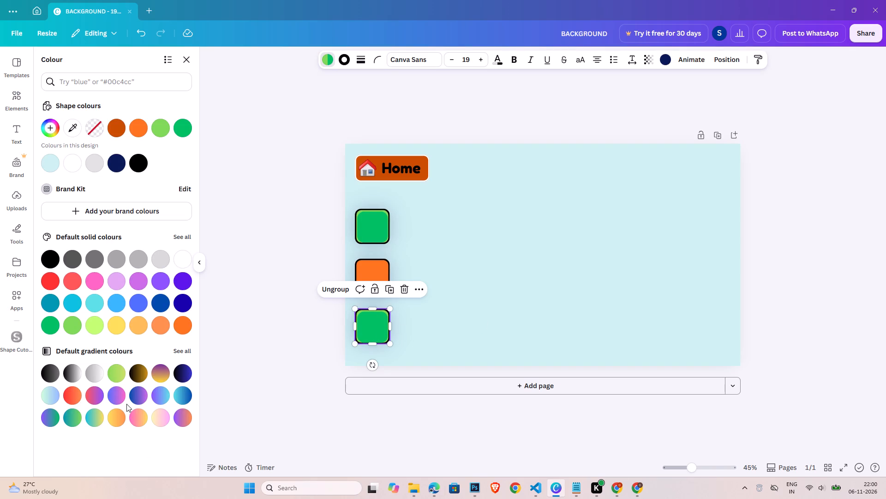
click(121, 309)
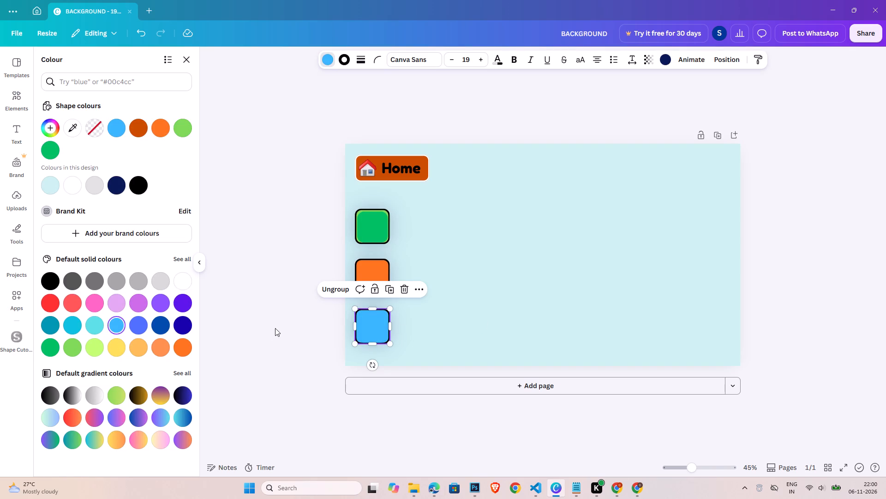
double_click(275, 328)
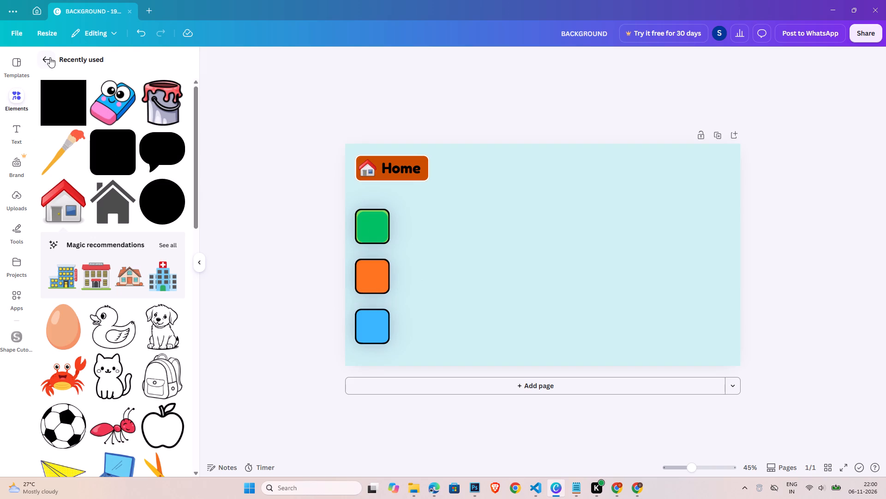
Add the cartoon eraser graphic from the recently used elements, shrink it and centre it on the blue button.
click(119, 110)
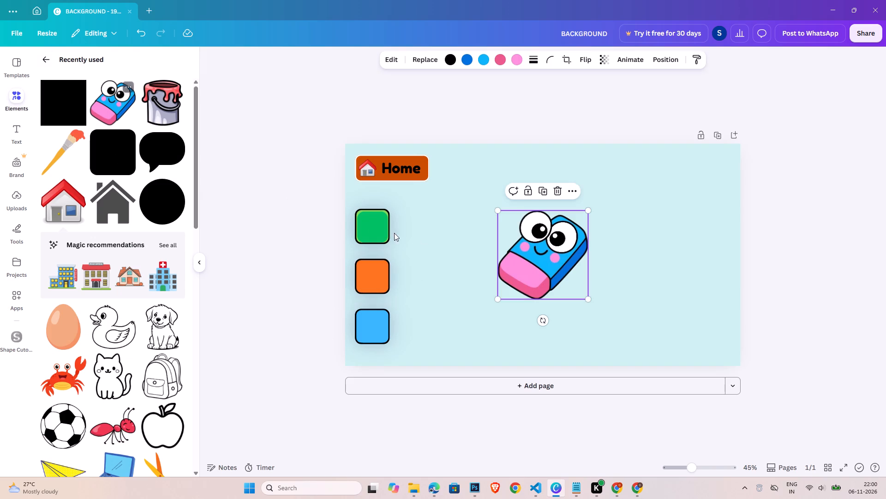
drag(585, 211, 483, 279)
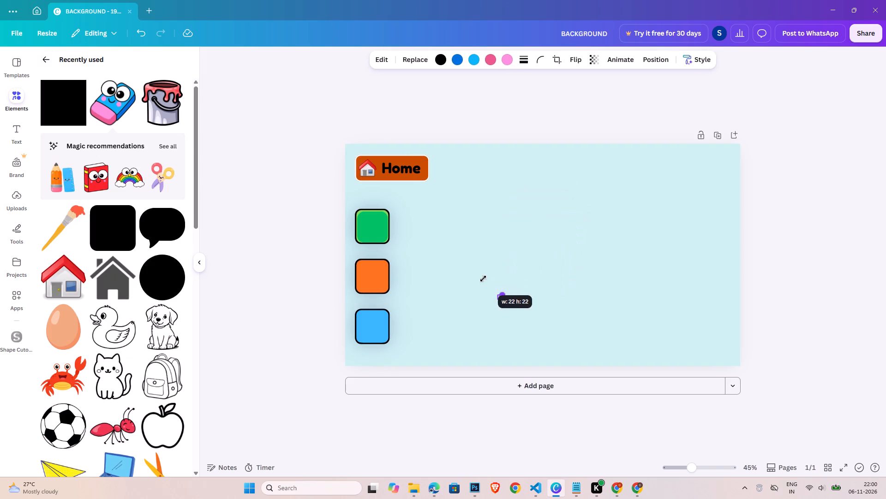
drag(483, 279, 522, 266)
drag(516, 283, 374, 324)
click(359, 308)
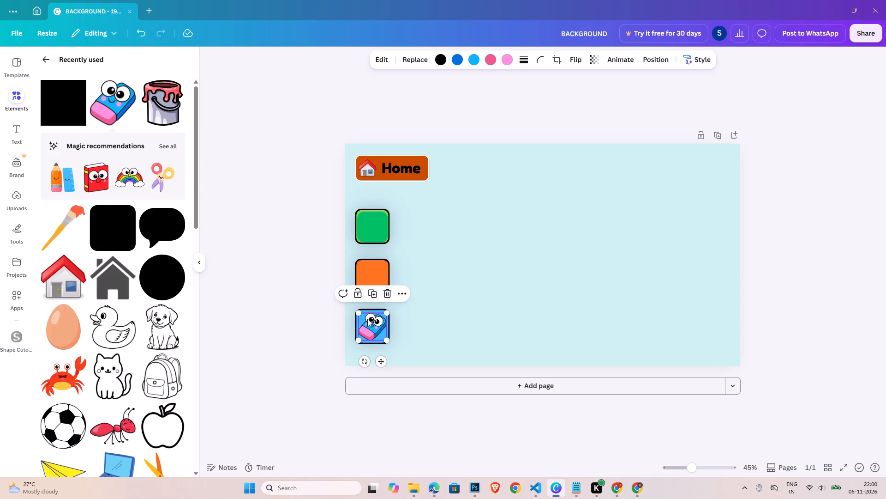
click(367, 319)
click(597, 321)
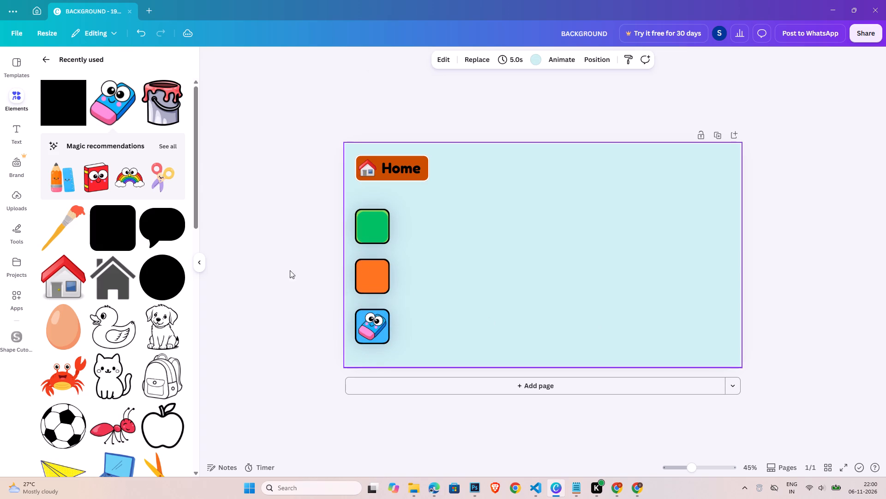
Add the recently used paint bucket graphic, shrink it and centre it on the orange button.
click(170, 115)
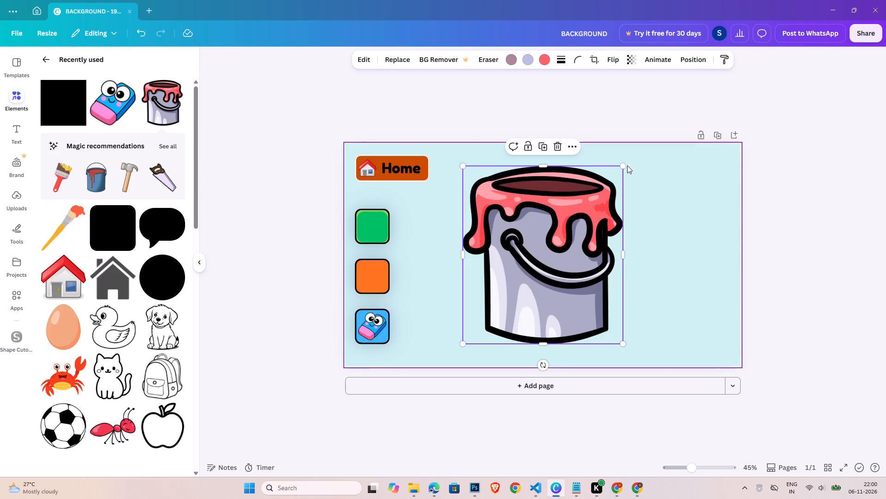
drag(624, 165, 490, 317)
drag(478, 332, 394, 294)
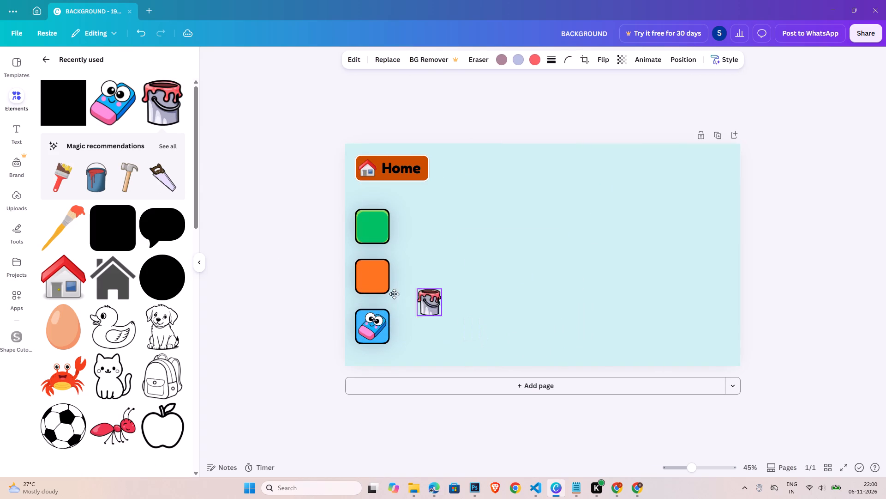
drag(394, 294, 376, 277)
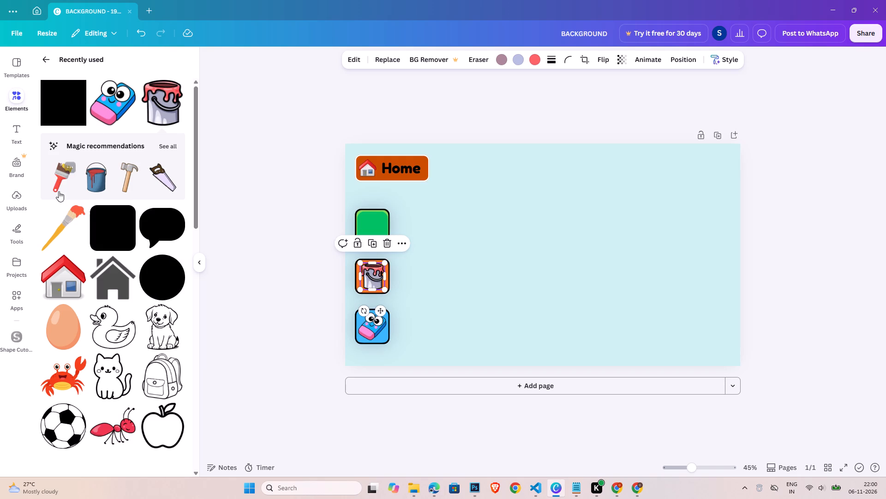
Add the recently used paintbrush graphic and rotate it about 180° so the bristles point downward.
click(67, 218)
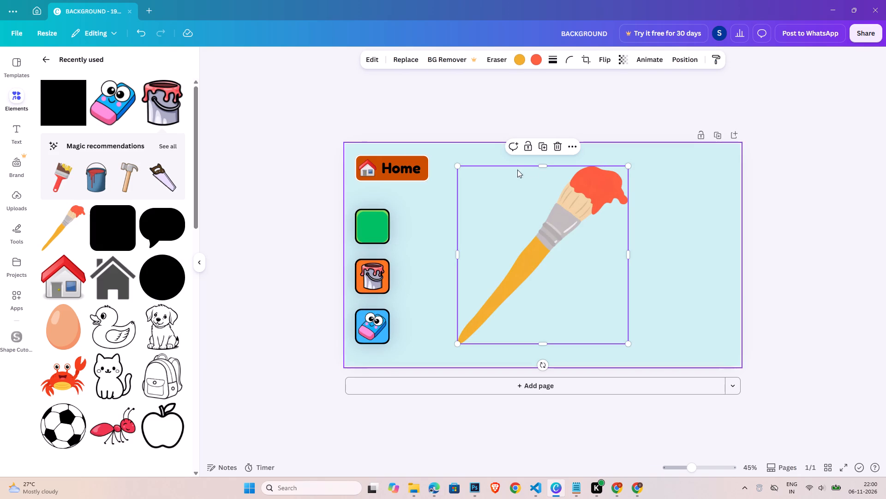
drag(540, 365, 548, 208)
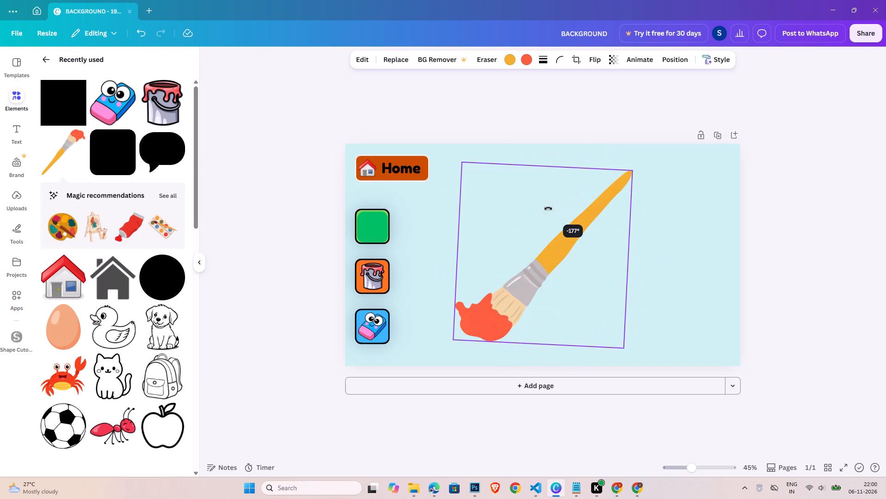
drag(548, 208, 544, 206)
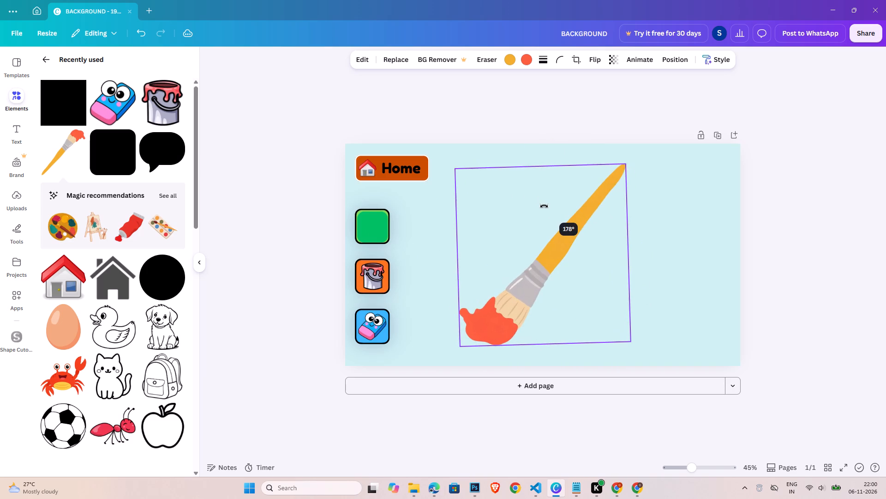
drag(544, 206, 545, 206)
Shrink the rotated paintbrush and centre it inside the green button.
drag(629, 165, 574, 210)
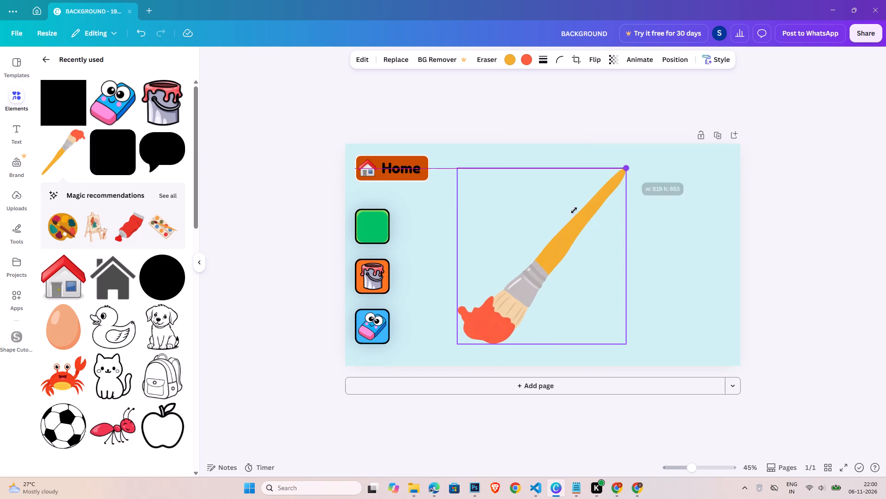
drag(574, 210, 499, 323)
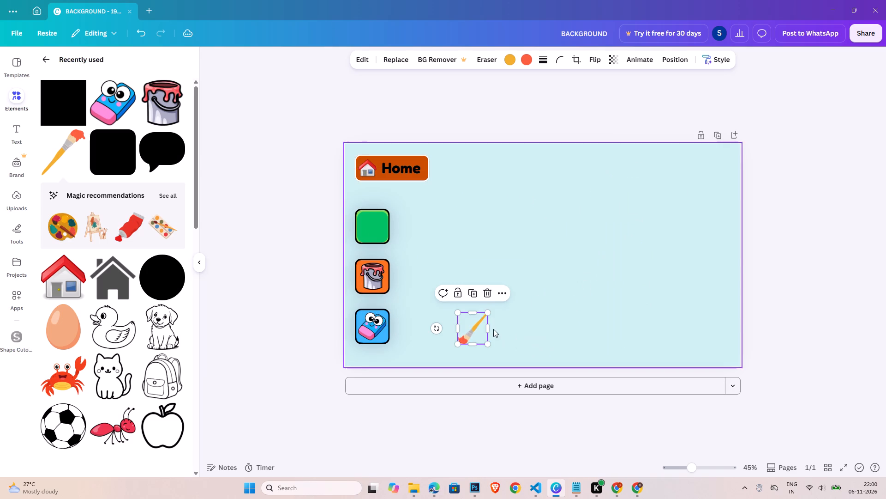
drag(483, 329, 384, 227)
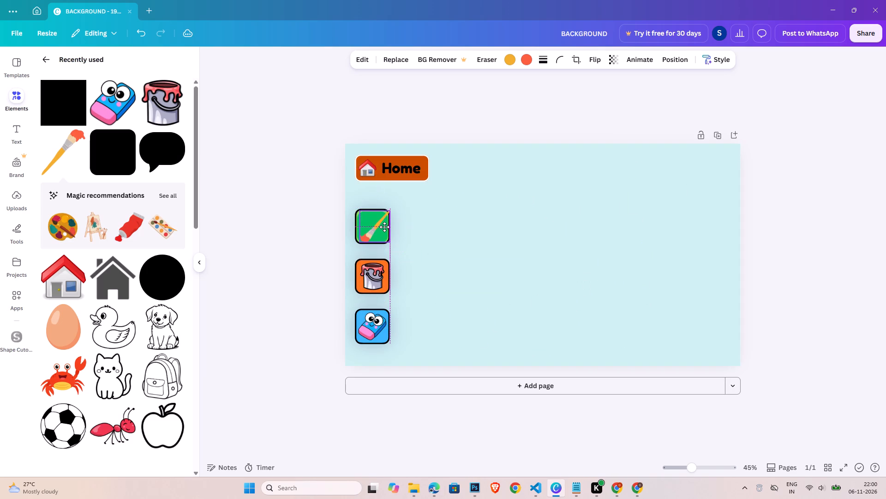
drag(384, 227, 383, 227)
click(391, 211)
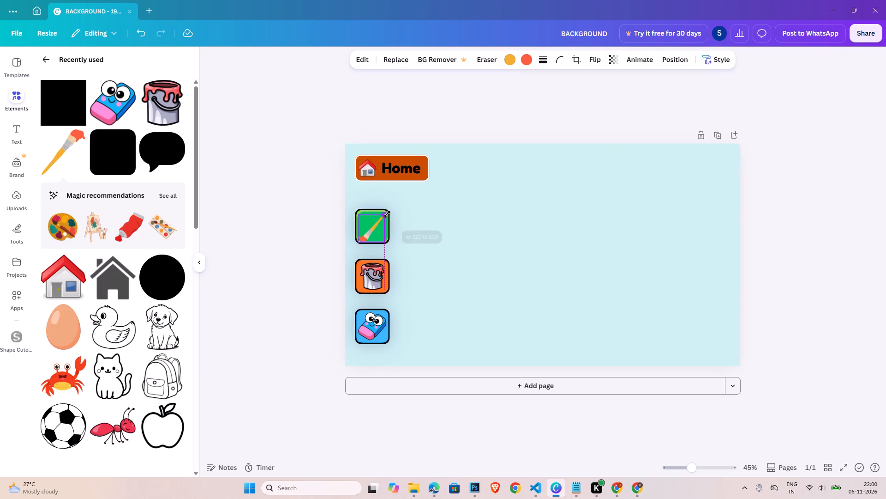
click(378, 228)
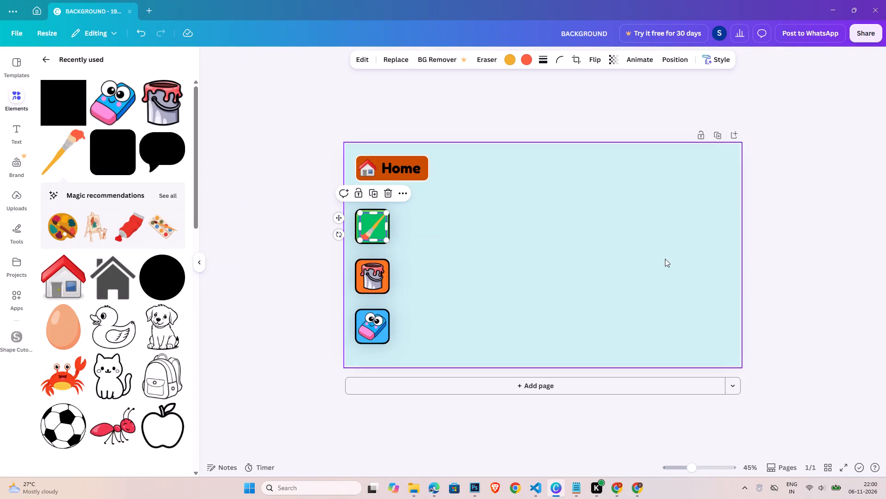
click(779, 253)
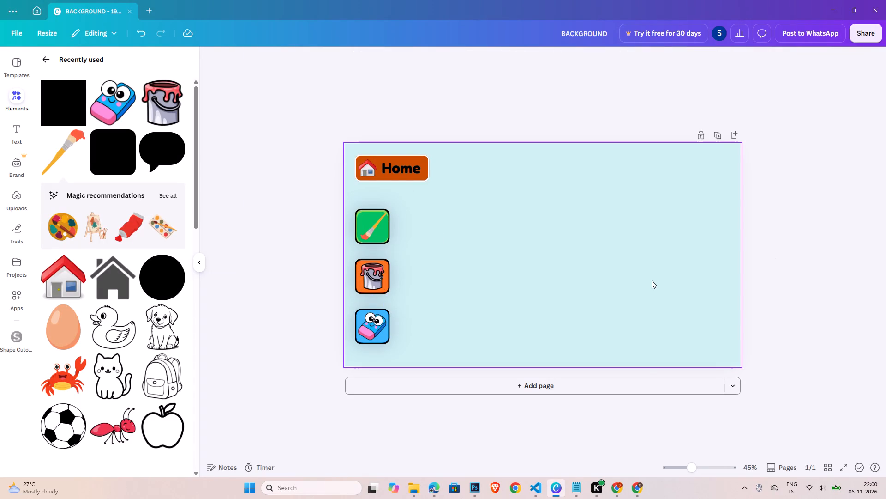
Duplicate the Home label text, place the copy at the page's top centre and change it to "Color & Paint".
click(18, 128)
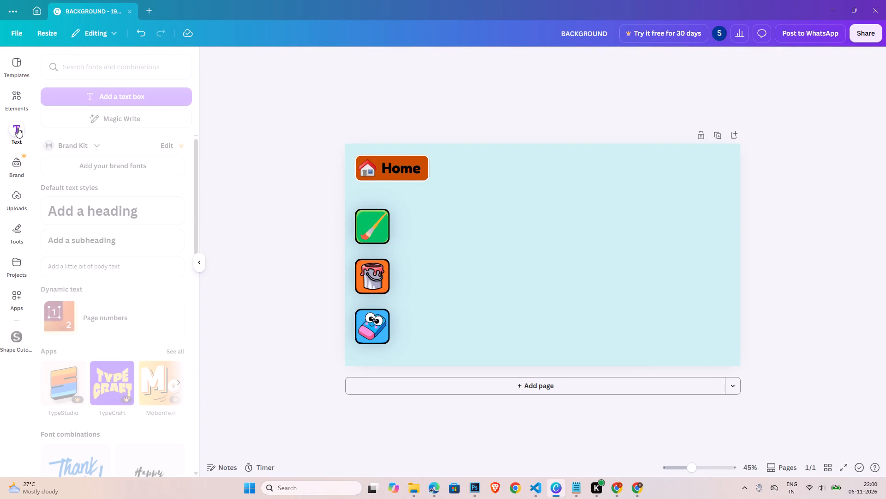
click(406, 172)
key(ctrl+c)
key(ctrl+v)
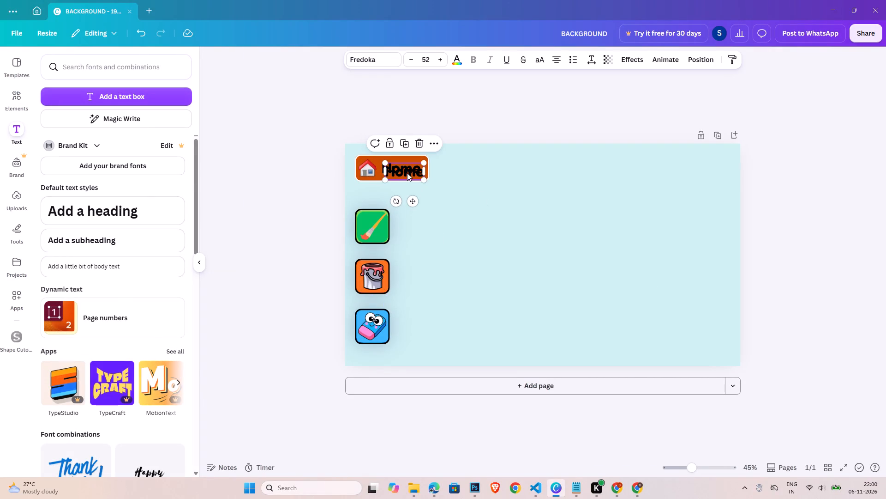
drag(406, 173, 544, 177)
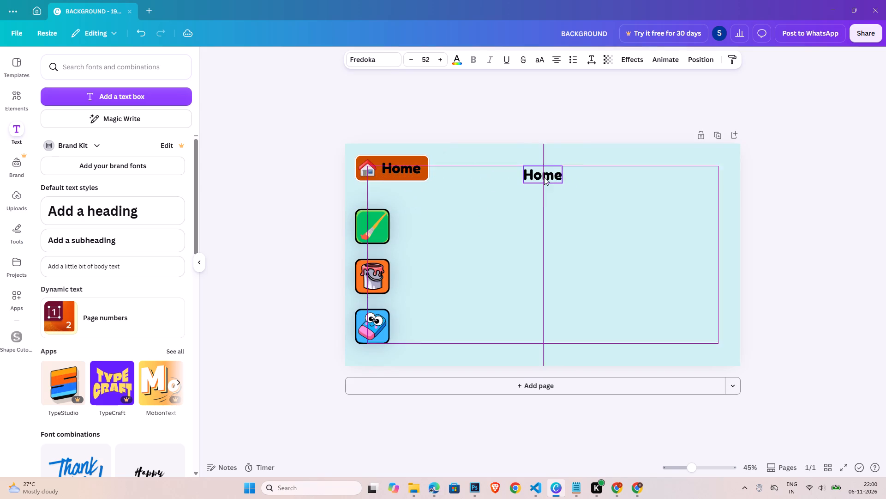
double_click(544, 177)
text(Color)
key(space)
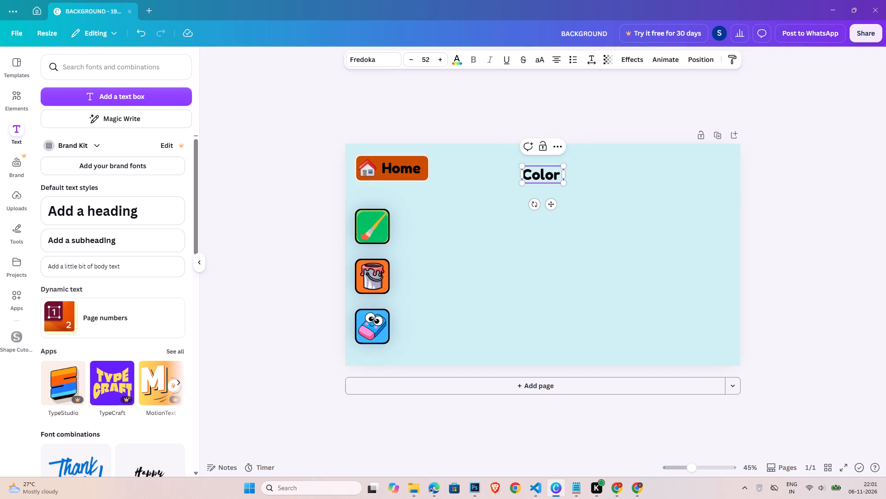
text(& Paint)
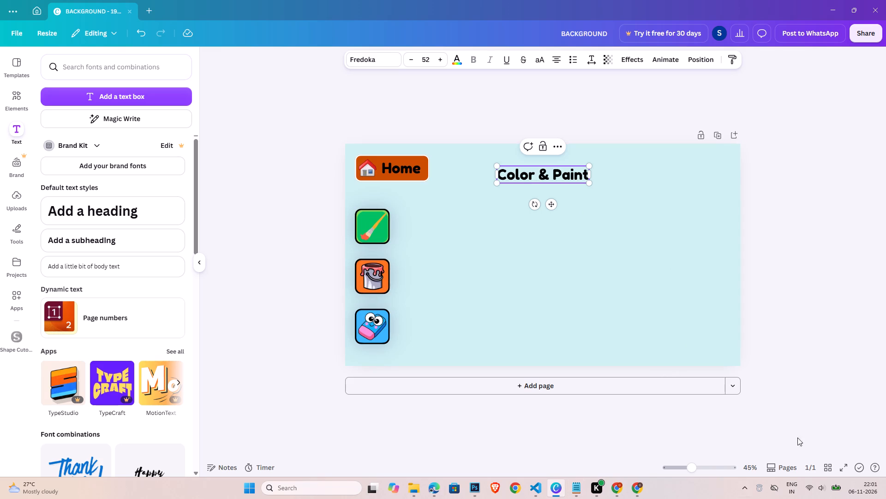
click(812, 287)
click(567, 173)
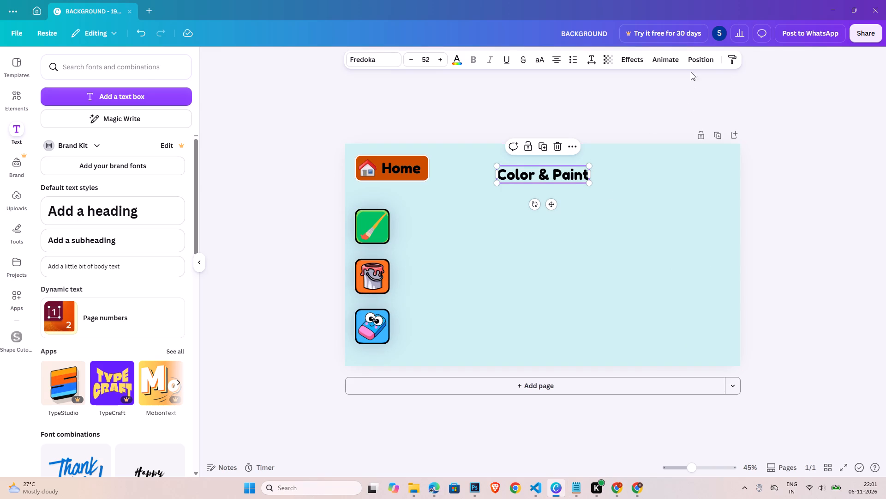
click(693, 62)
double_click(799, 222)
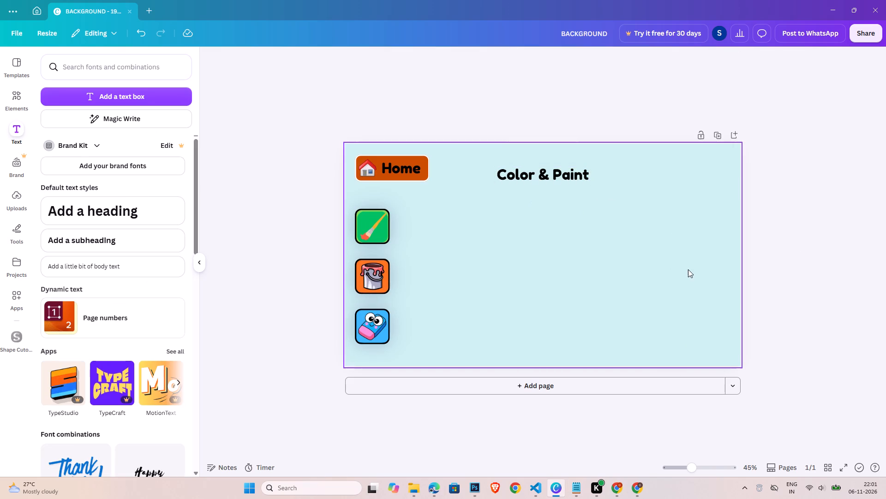
Add a rounded square beneath the title and stretch it into a panel about 954 wide by 561 high.
click(16, 92)
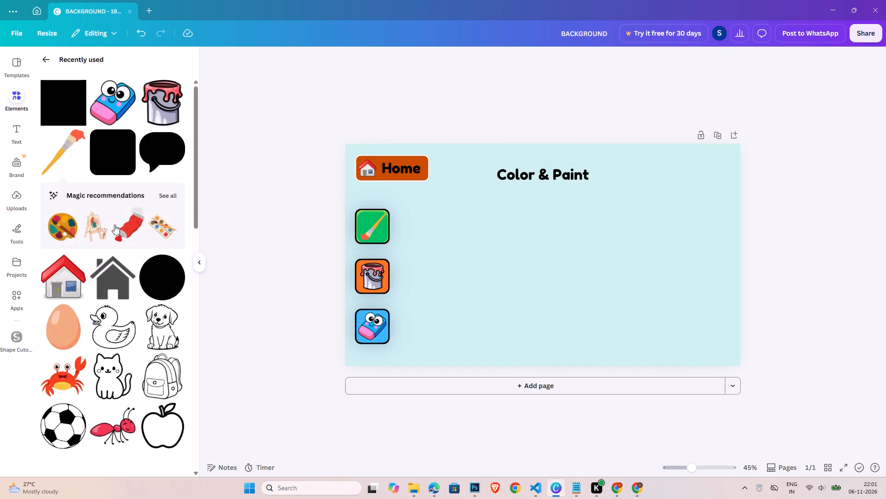
click(114, 158)
click(856, 234)
drag(548, 259, 489, 221)
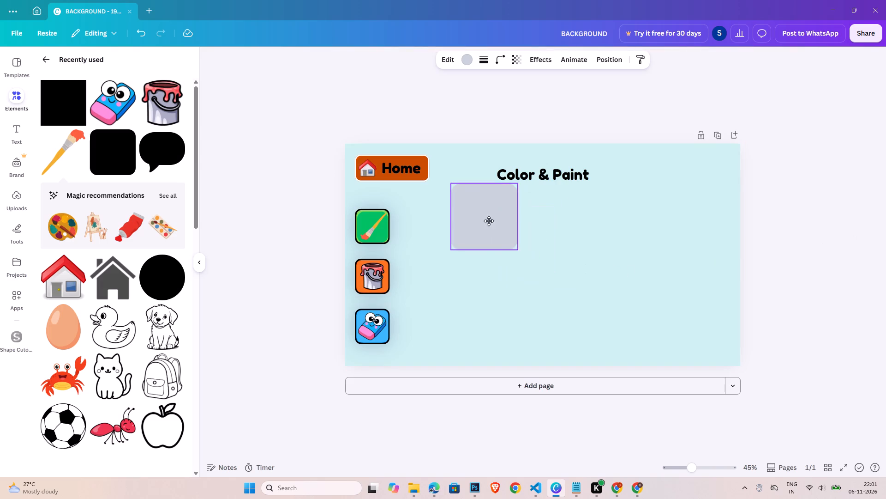
drag(489, 221, 485, 232)
drag(516, 225, 644, 224)
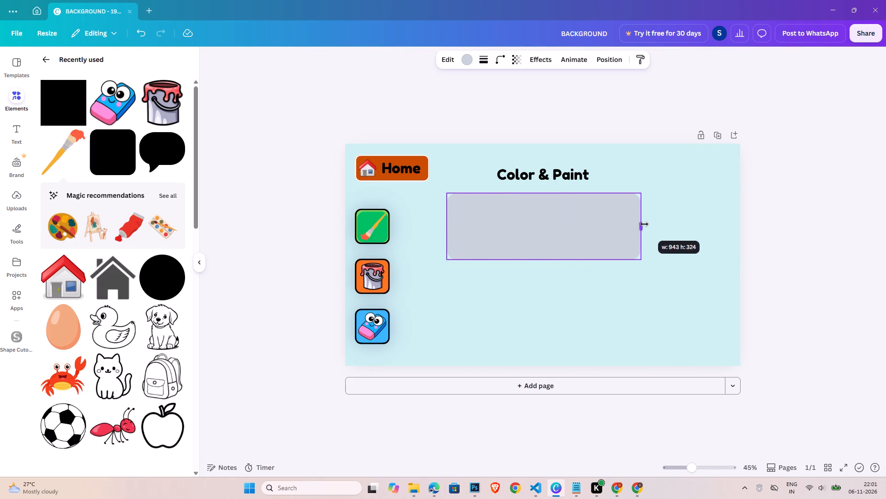
drag(644, 224, 646, 224)
drag(569, 261, 569, 307)
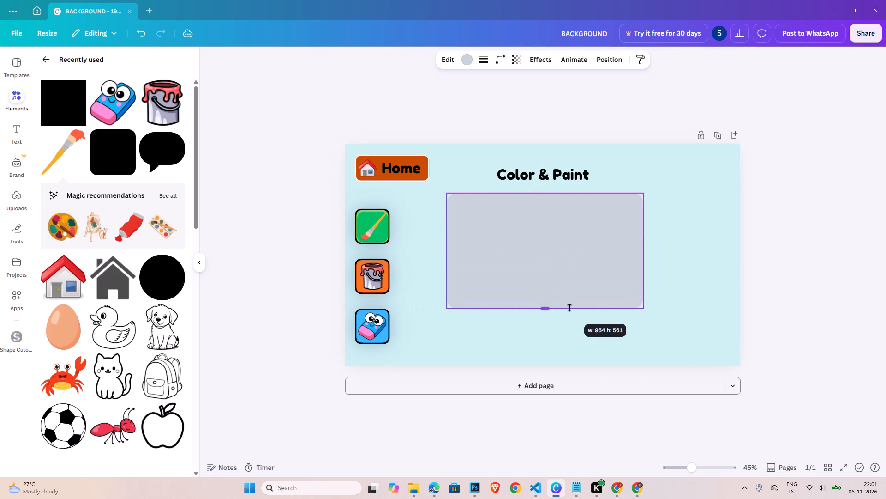
drag(569, 307, 570, 310)
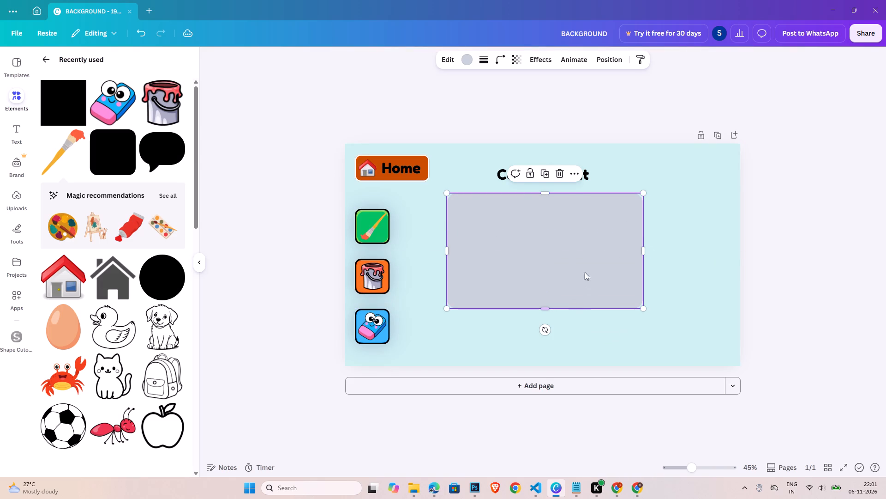
click(768, 191)
Move the "Color & Paint" title up, horizontally centred and level with the top of the Home button.
drag(540, 179, 538, 167)
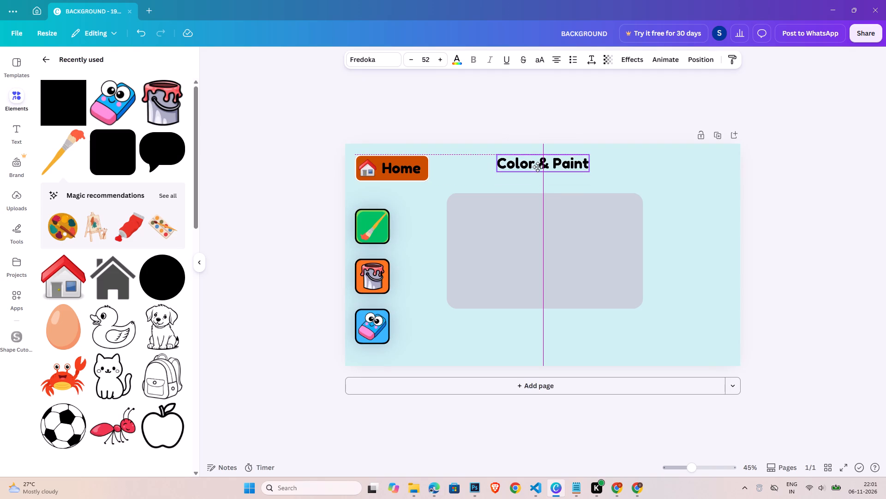
drag(538, 167, 539, 167)
Move the rounded panel up closer to the title and extend its bottom edge downward.
drag(572, 223, 575, 208)
drag(562, 293, 562, 318)
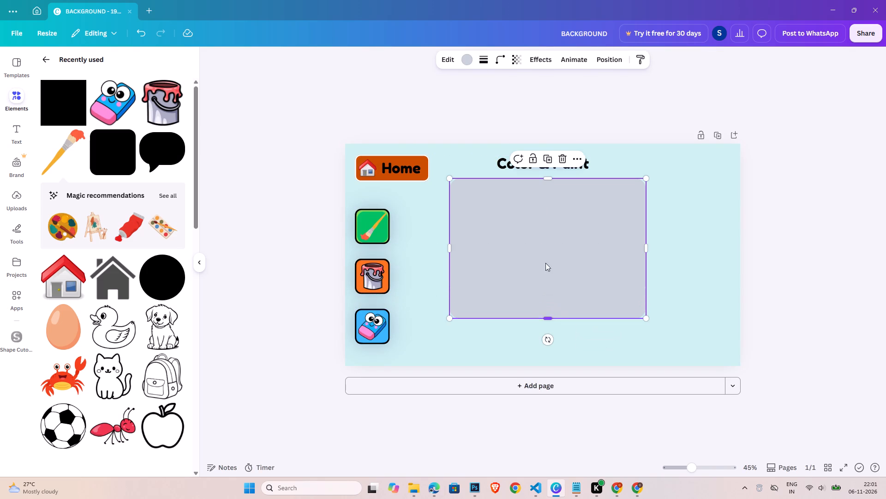
Recolour the rounded panel white from the colours used in this design.
click(467, 55)
click(155, 187)
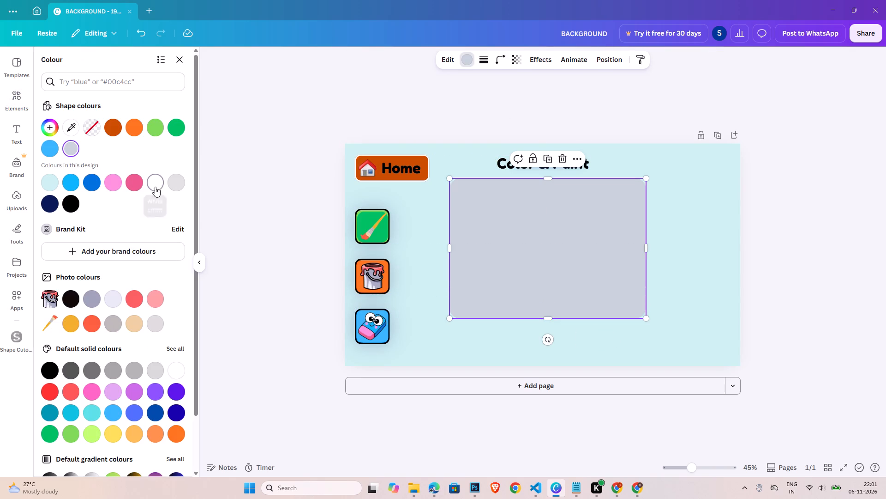
double_click(815, 220)
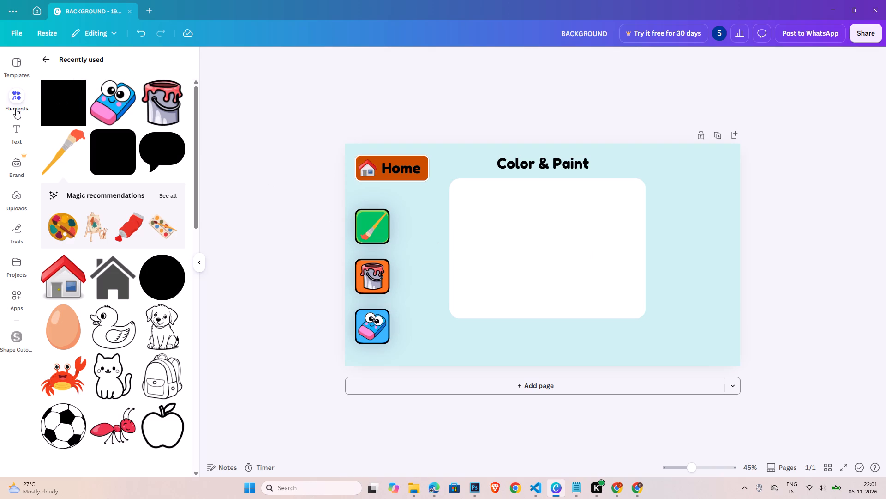
Search the elements library for "cat" and show all the matching graphics.
click(48, 60)
click(109, 66)
text(cat)
key(Return)
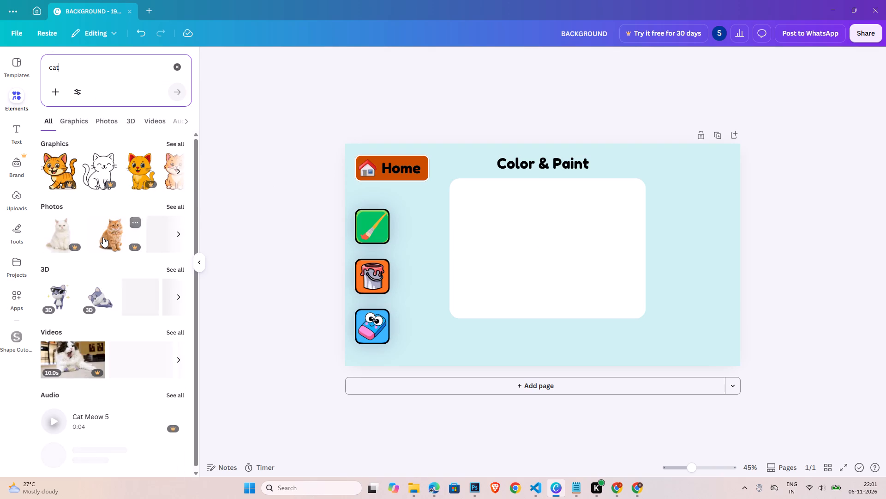
click(184, 140)
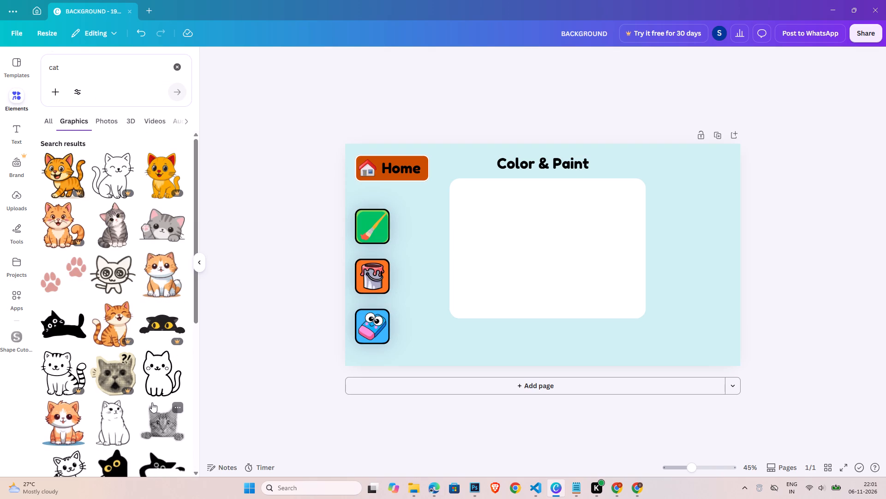
Find a free black-outline drawing of a sitting cat in the graphics results and add it to the page.
scroll(138, 392, down, 5)
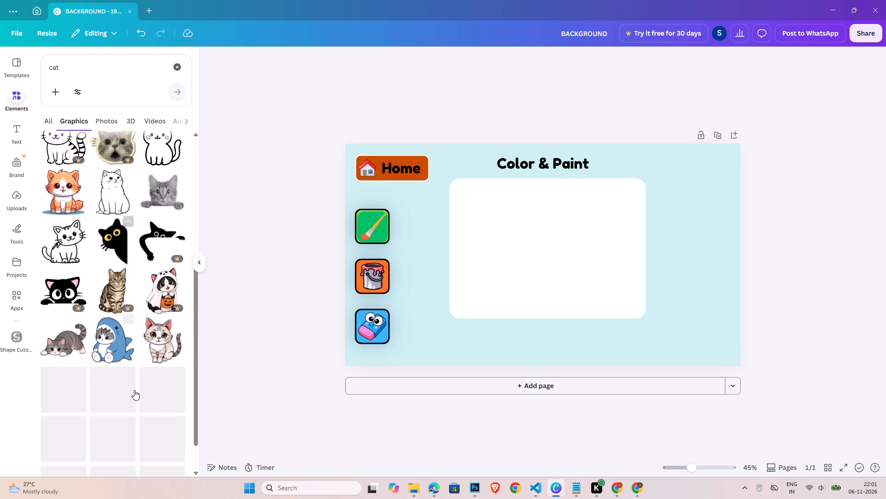
scroll(134, 389, down, 4)
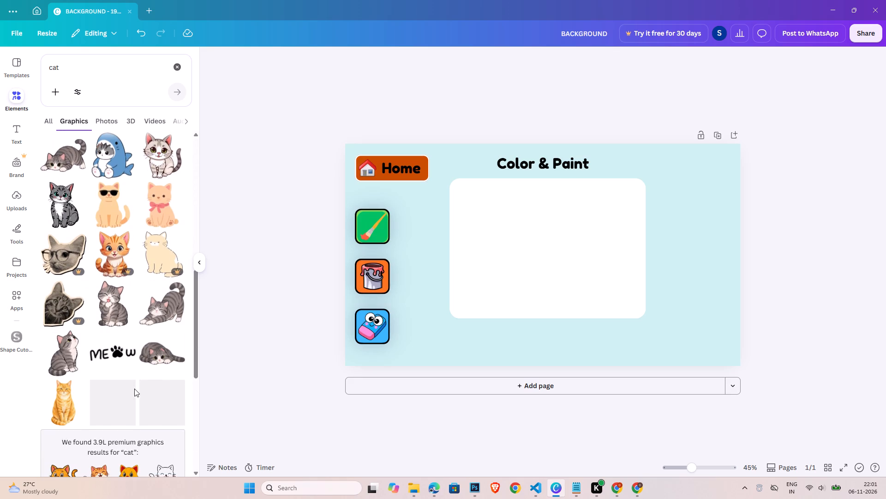
scroll(134, 389, down, 7)
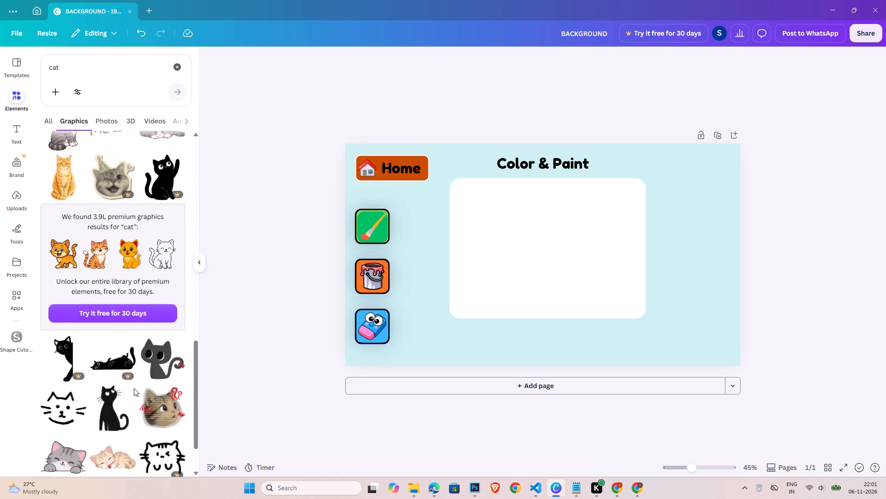
scroll(132, 387, down, 3)
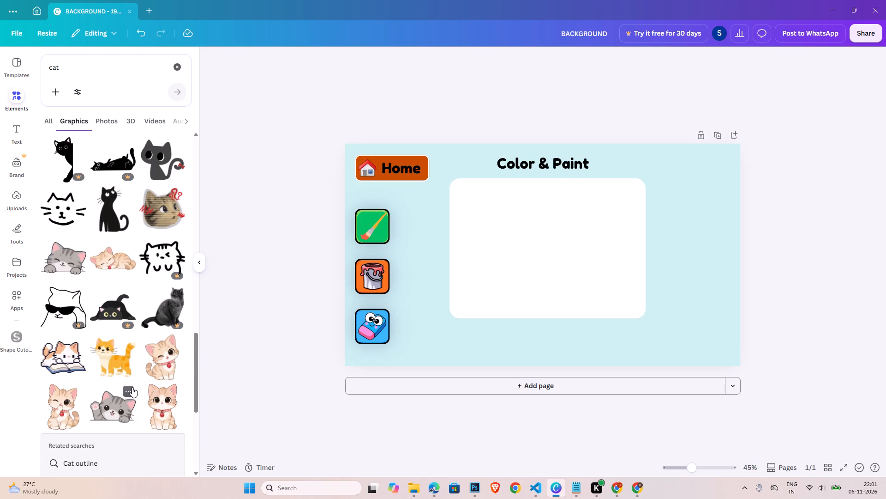
scroll(132, 387, down, 2)
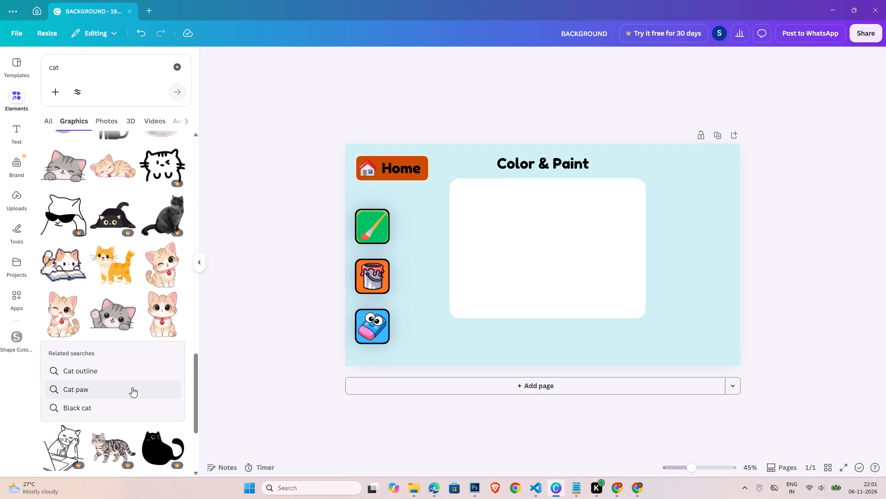
scroll(132, 387, down, 9)
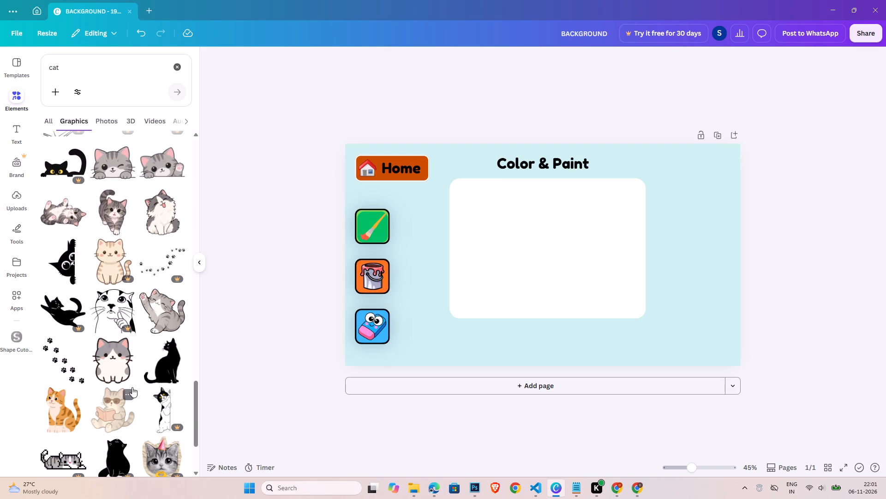
scroll(132, 387, down, 9)
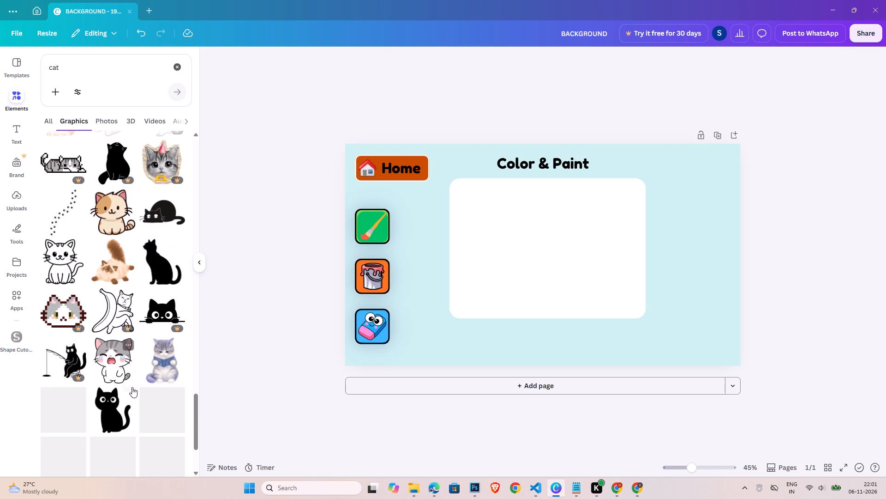
click(57, 275)
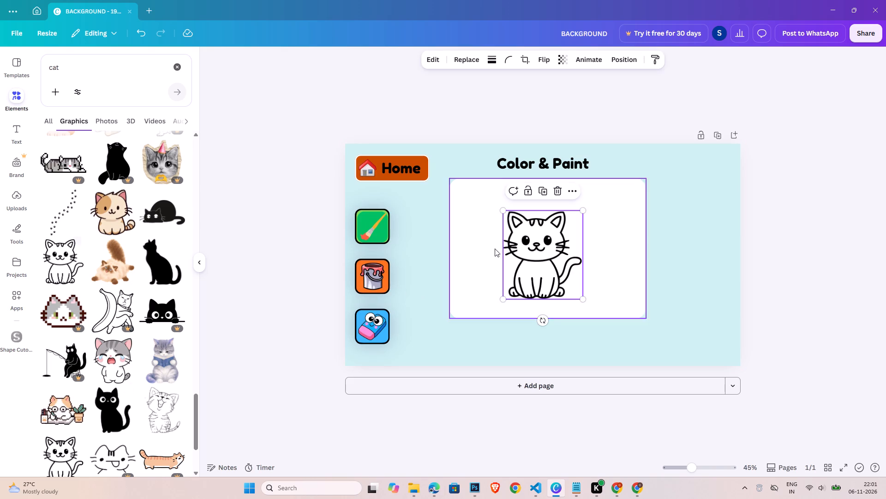
Enlarge the cat drawing to nearly the full height of the white panel and place it around the panel's middle.
drag(534, 246, 497, 214)
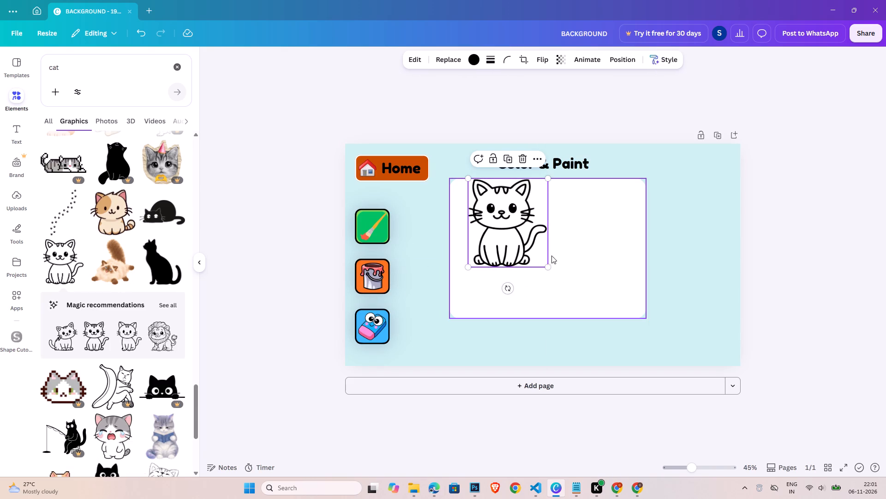
drag(549, 266, 611, 308)
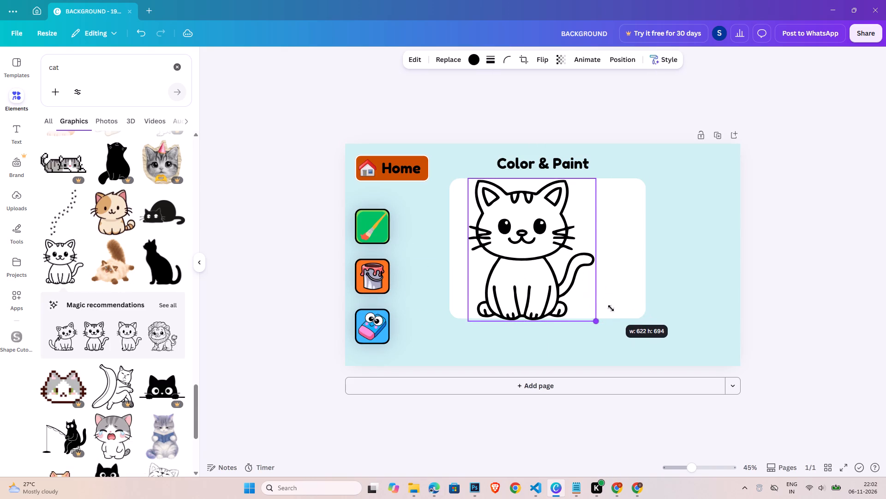
drag(611, 308, 609, 301)
drag(563, 277, 588, 276)
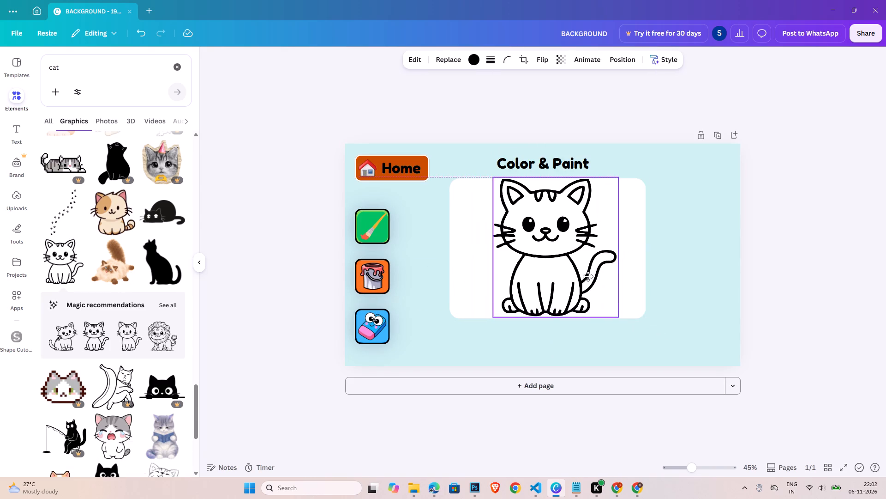
drag(588, 276, 587, 276)
Select the white panel together with the cat drawing and align them to each other by centre and middle.
click(648, 270)
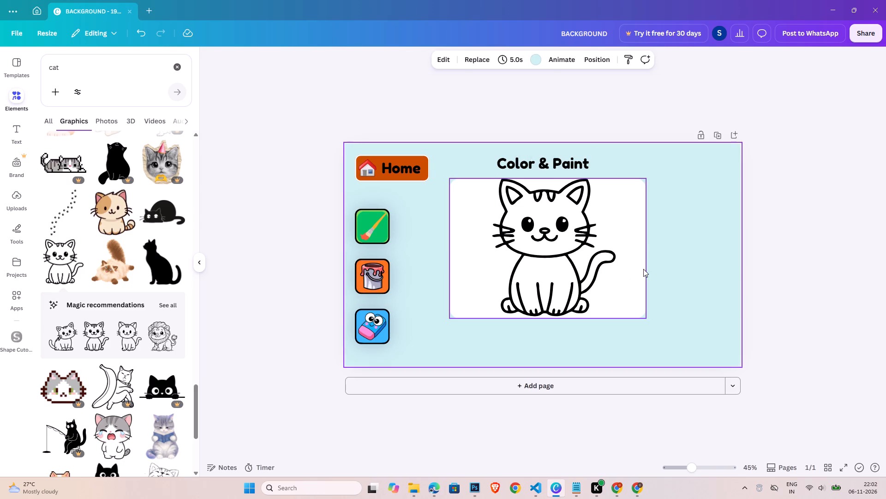
click(643, 269)
shift+click(570, 273)
click(710, 56)
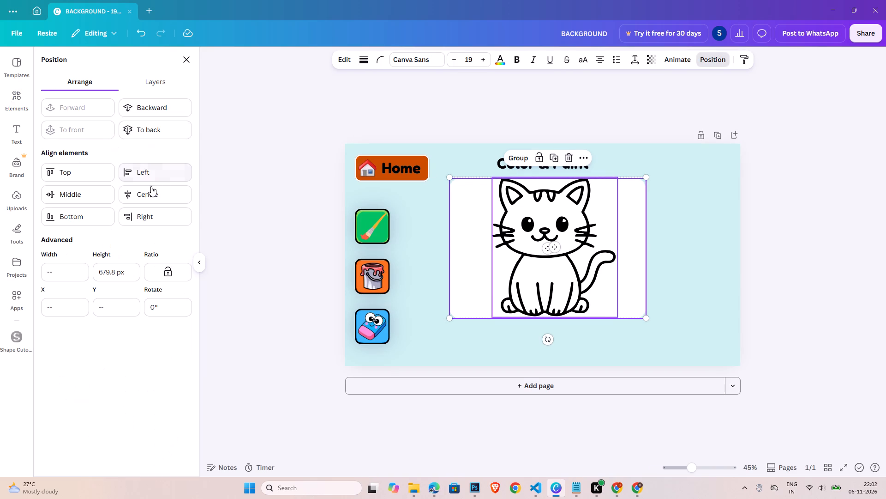
click(151, 186)
click(108, 196)
double_click(808, 236)
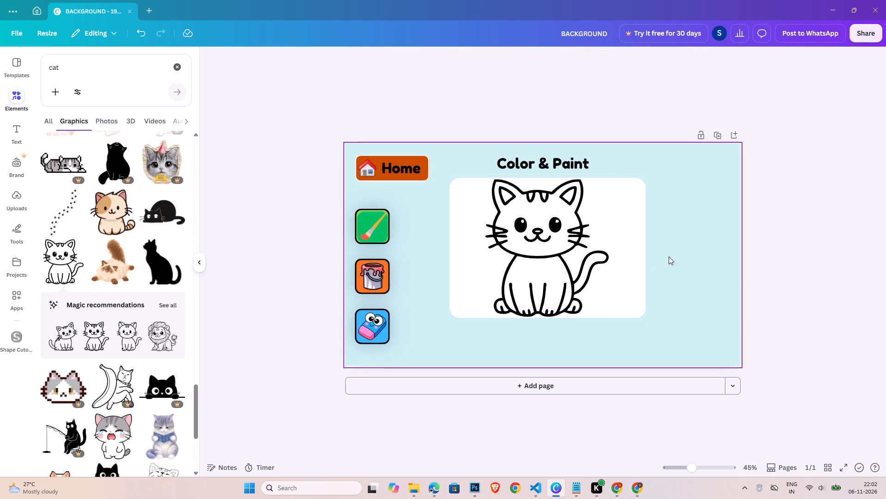
Align the white panel to the horizontal centre of the page.
click(638, 251)
click(617, 56)
click(150, 202)
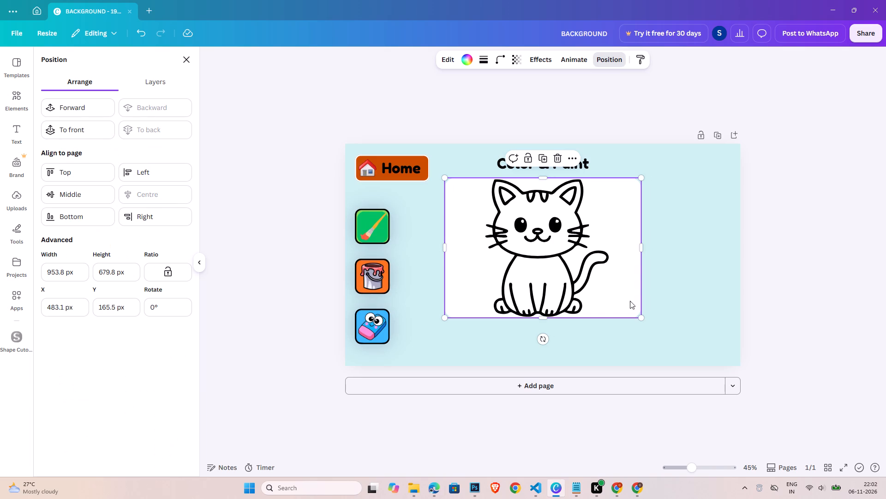
double_click(840, 277)
click(819, 270)
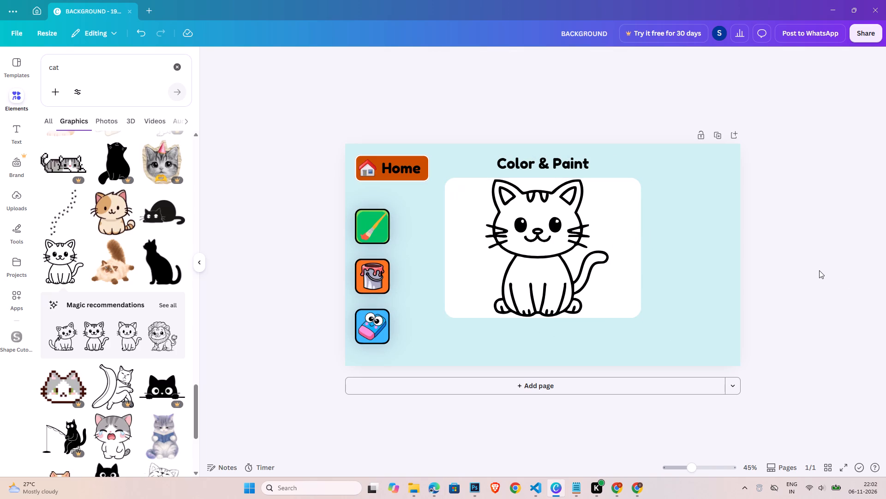
Clear the cat search and return to the elements overview with its browse categories.
double_click(85, 62)
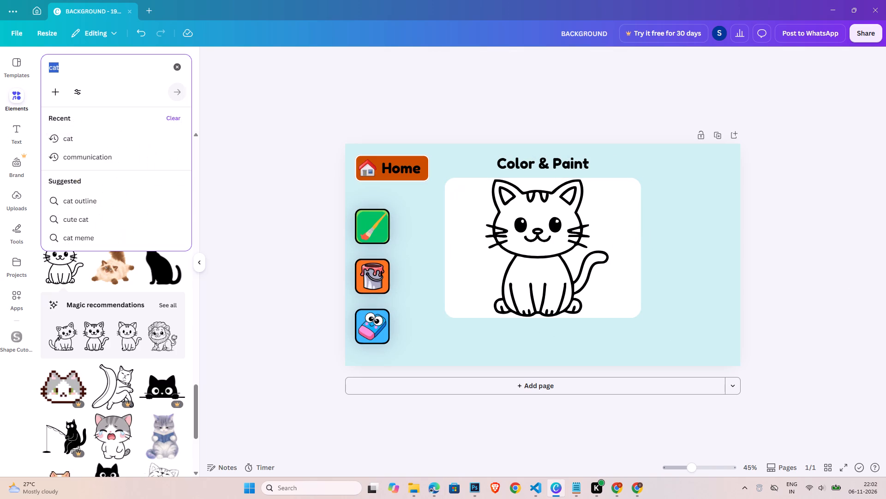
key(BackSpace)
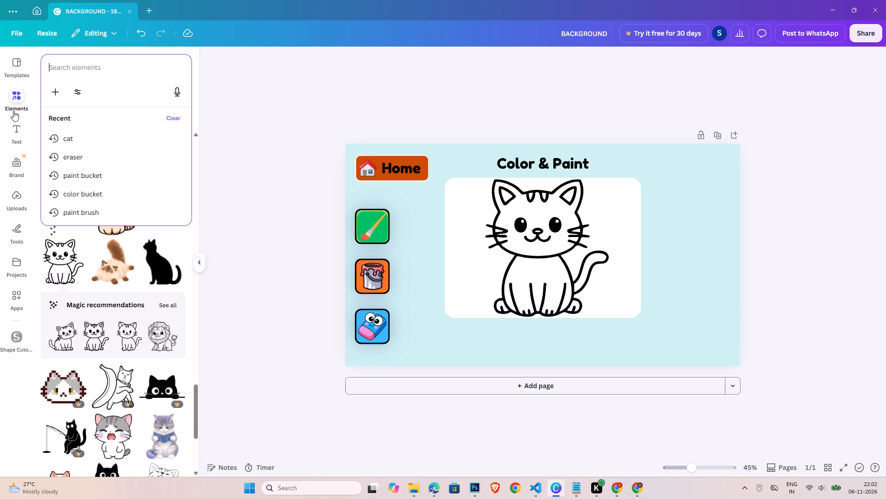
click(16, 91)
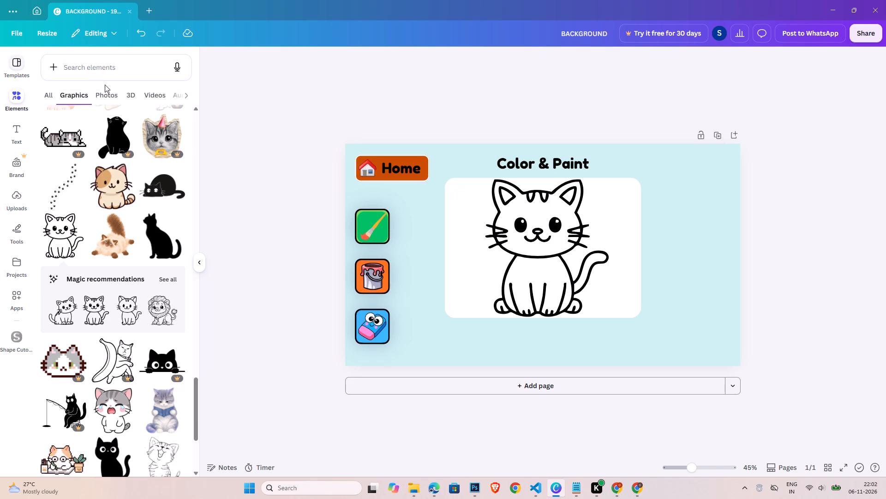
click(21, 97)
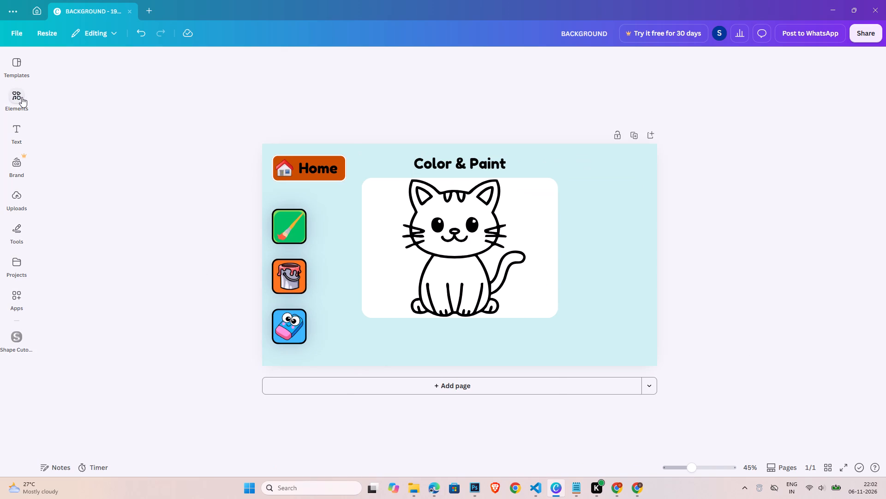
click(21, 98)
click(85, 72)
scroll(234, 168, up, 3)
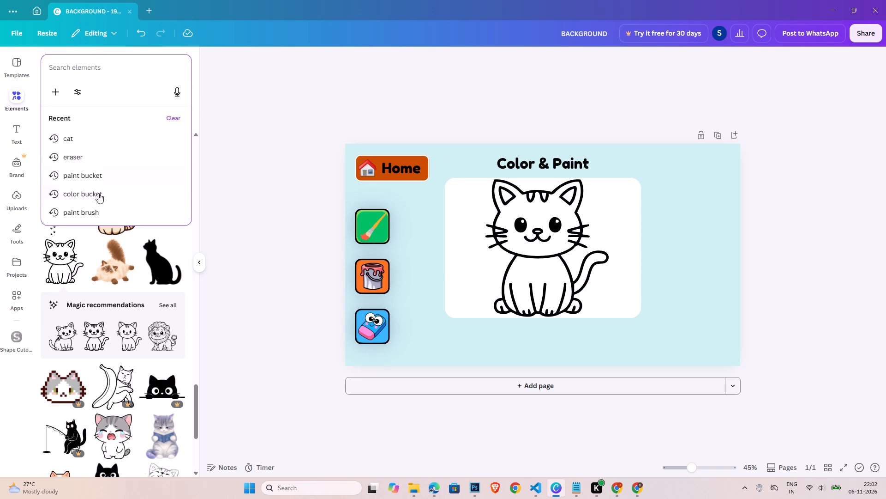
scroll(98, 193, up, 3)
click(238, 260)
scroll(87, 271, up, 12)
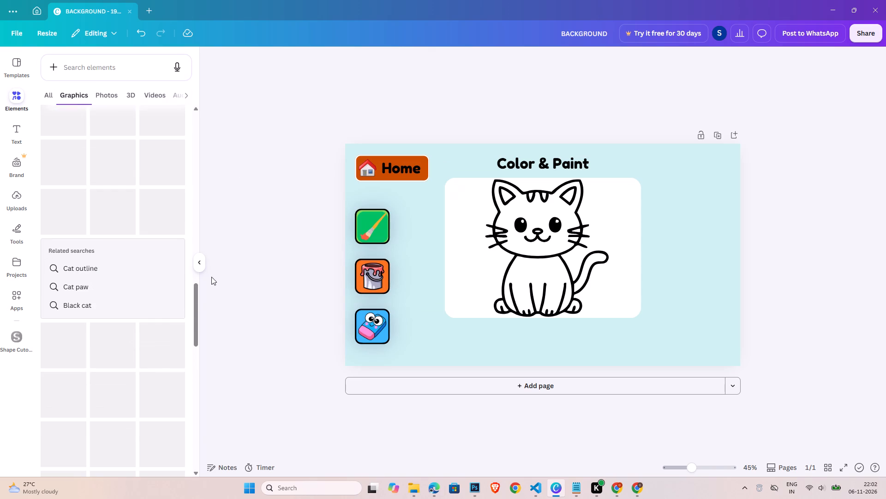
drag(194, 312, 176, 80)
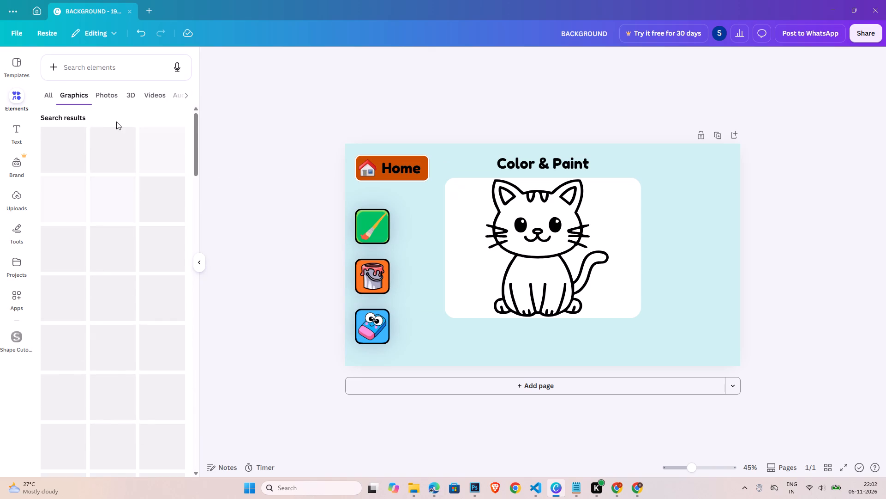
click(82, 71)
key(BackSpace)
key(BackSpace)
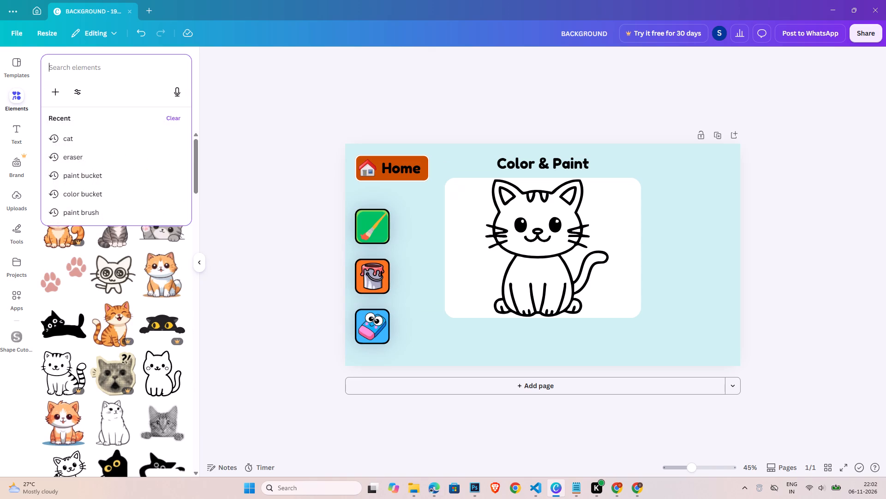
key(Return)
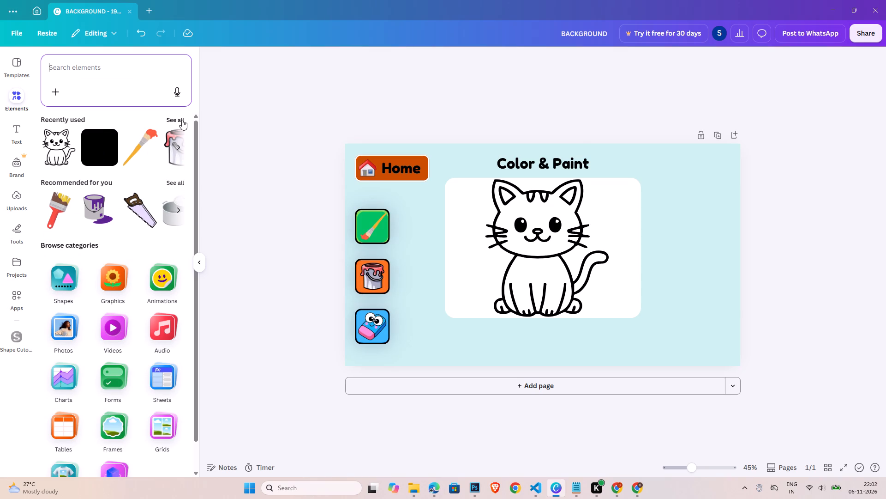
Add a circle shape, shrink it to roughly tool-button size and place it just beneath the white panel's lower-left corner.
click(70, 281)
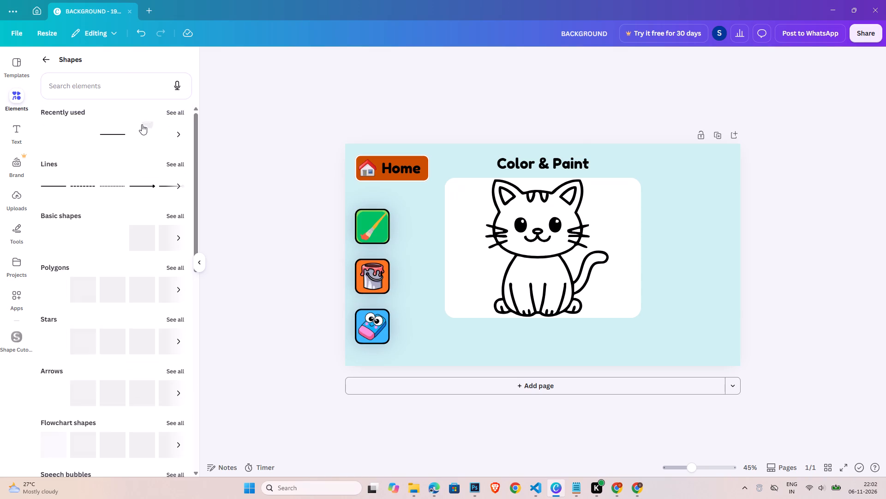
click(140, 137)
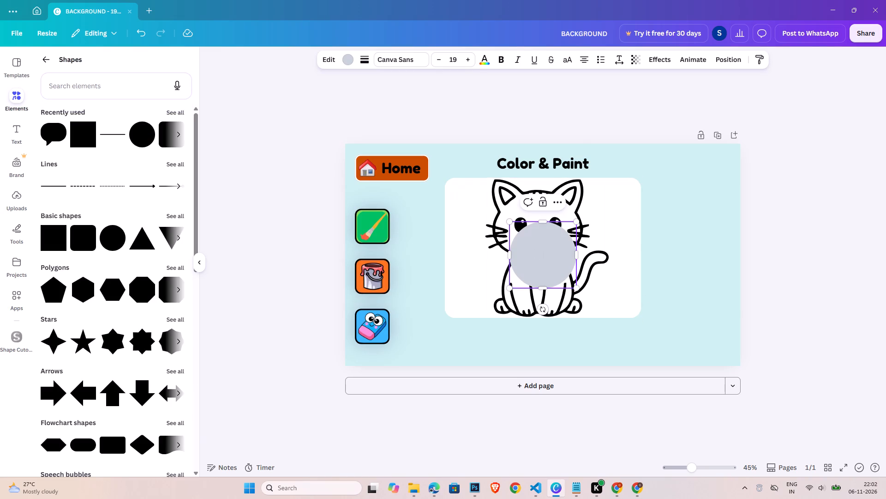
drag(551, 258, 538, 285)
drag(756, 269, 748, 269)
drag(546, 261, 479, 357)
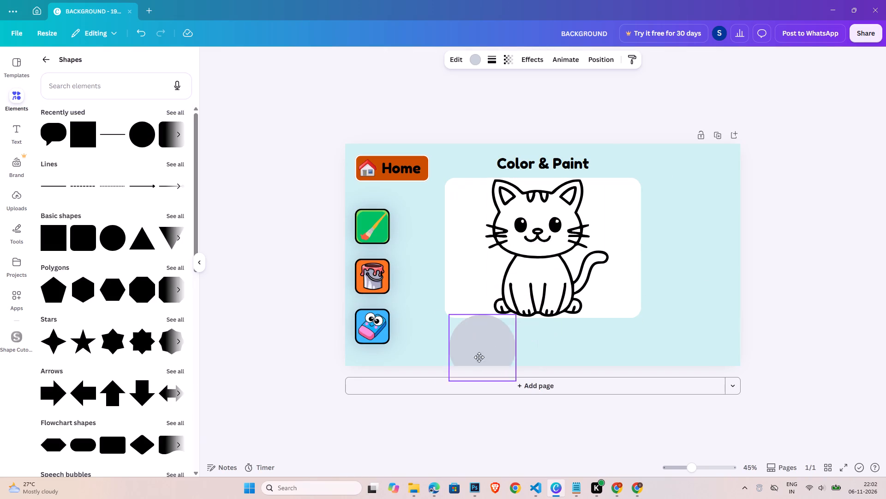
drag(479, 357, 476, 358)
drag(506, 383, 469, 354)
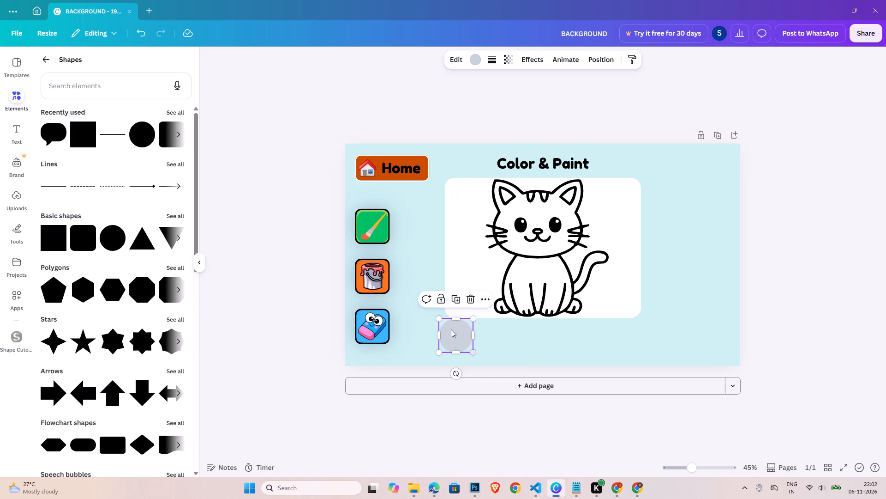
drag(452, 329, 464, 338)
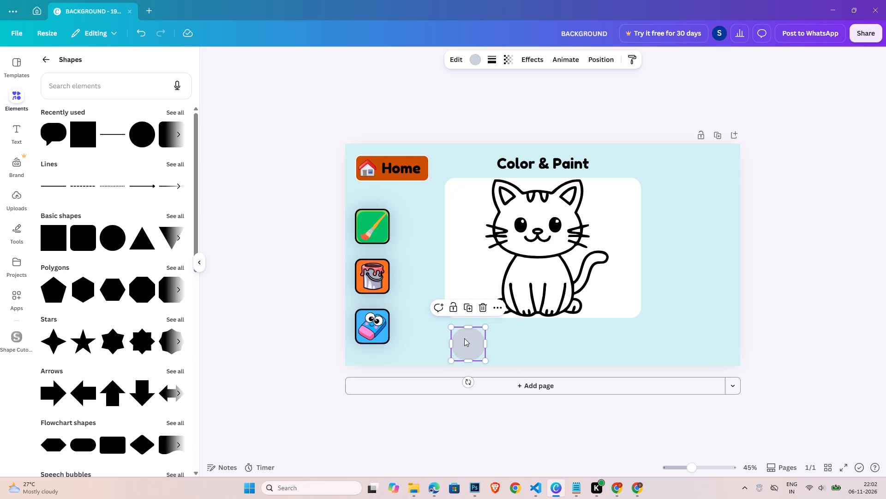
drag(482, 360, 484, 361)
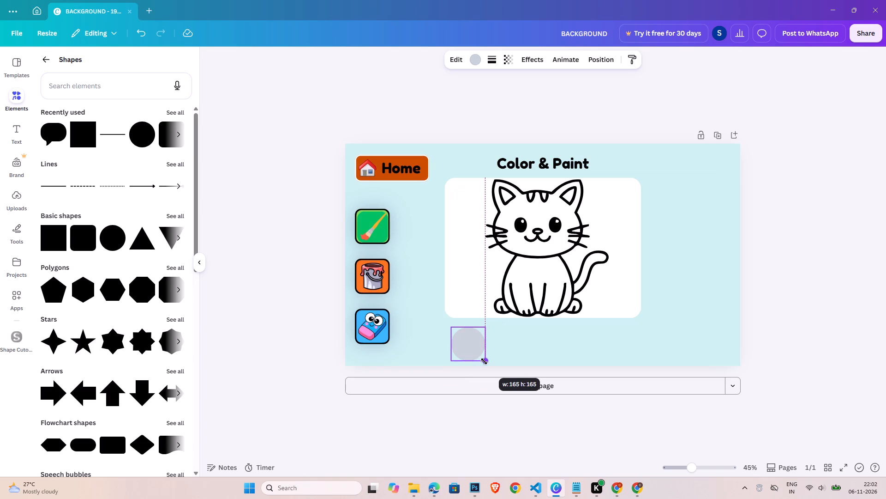
drag(484, 361, 486, 361)
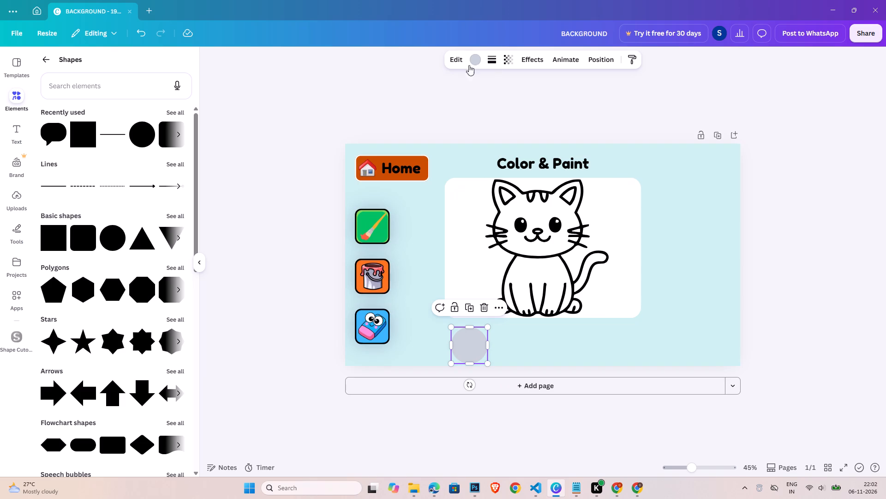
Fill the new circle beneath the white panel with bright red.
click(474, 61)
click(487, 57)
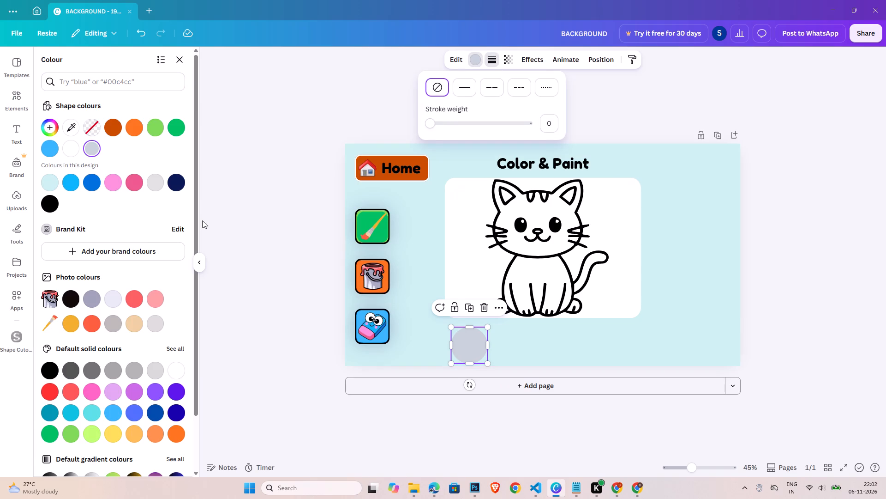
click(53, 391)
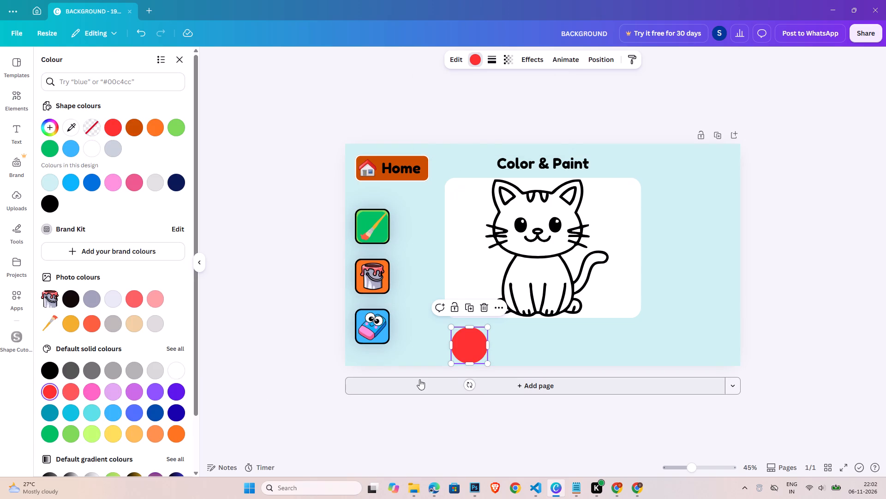
Give the circle a solid outline with stroke weight 4 and colour the outline bright red.
click(497, 50)
click(496, 61)
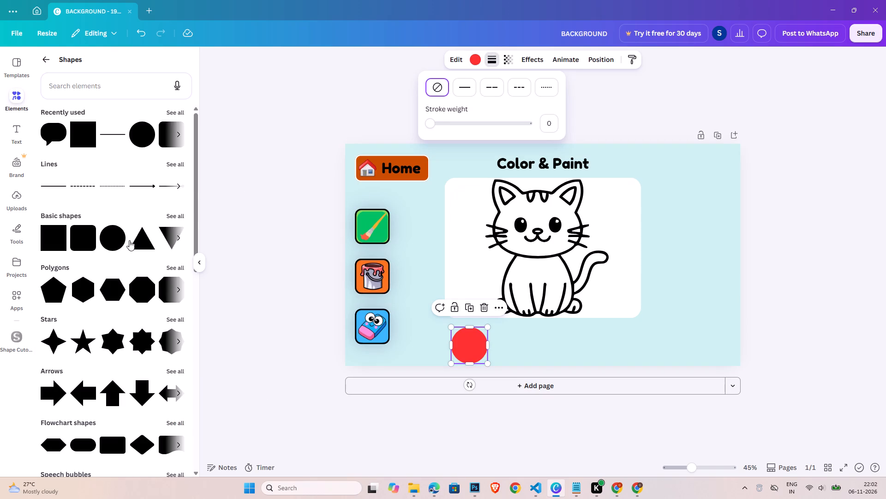
click(463, 88)
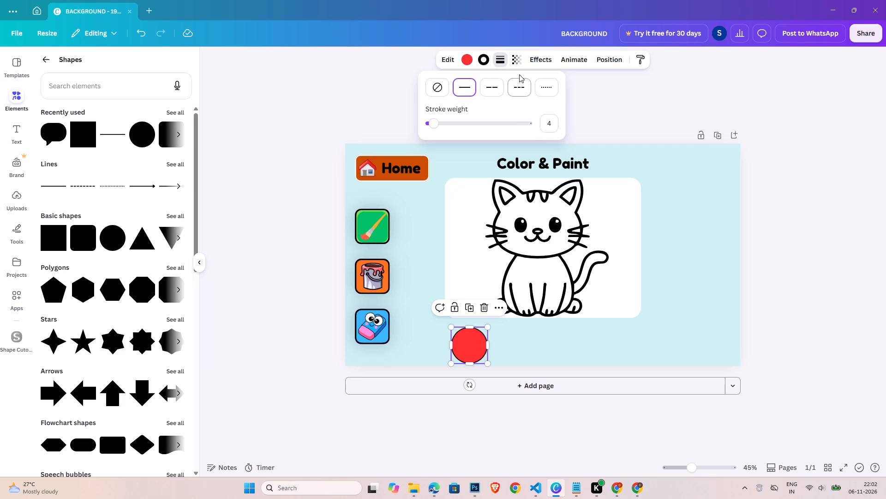
click(482, 60)
click(56, 371)
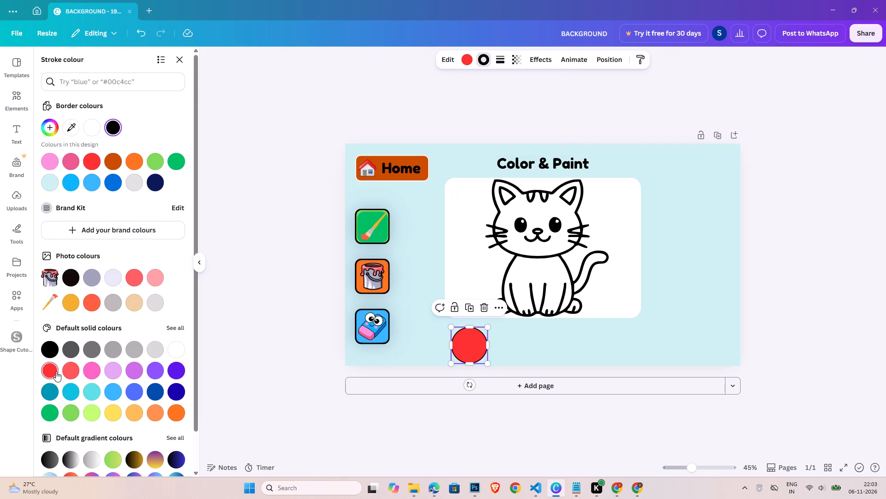
Change the circle's fill to white.
click(469, 57)
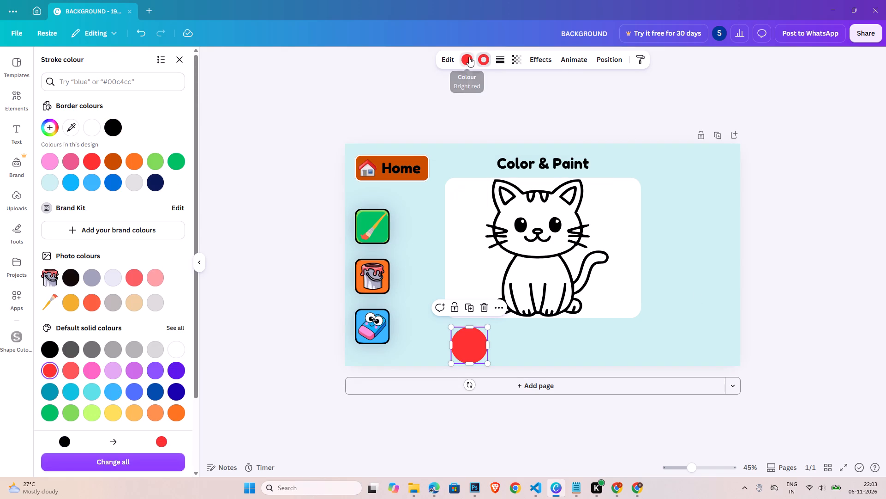
click(180, 373)
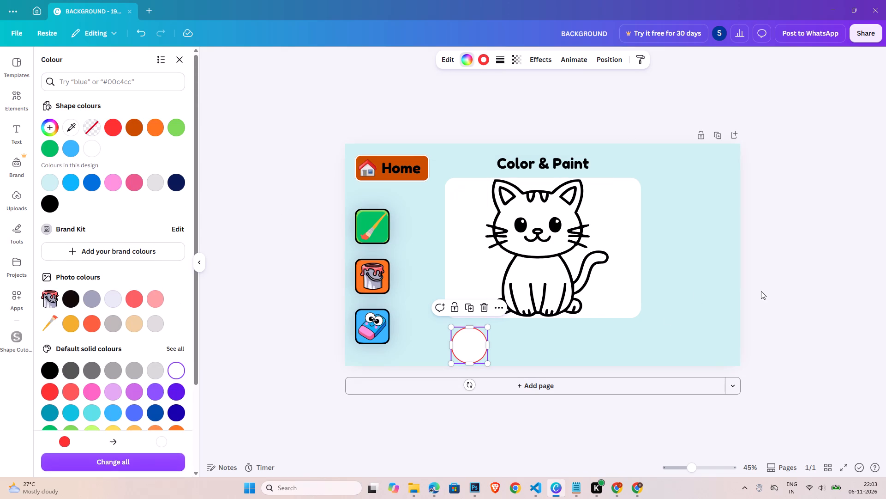
Darken the circle's outline to the custom dark red #860000 and deselect it.
click(478, 58)
click(50, 128)
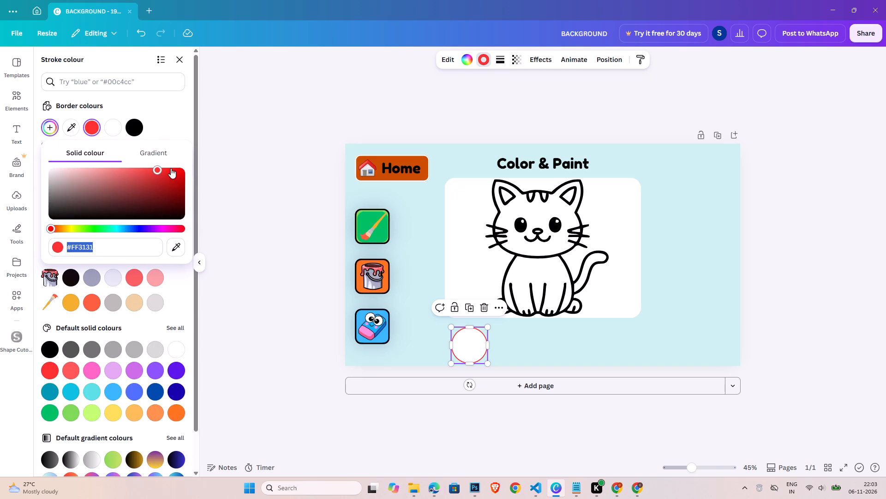
drag(163, 168, 176, 166)
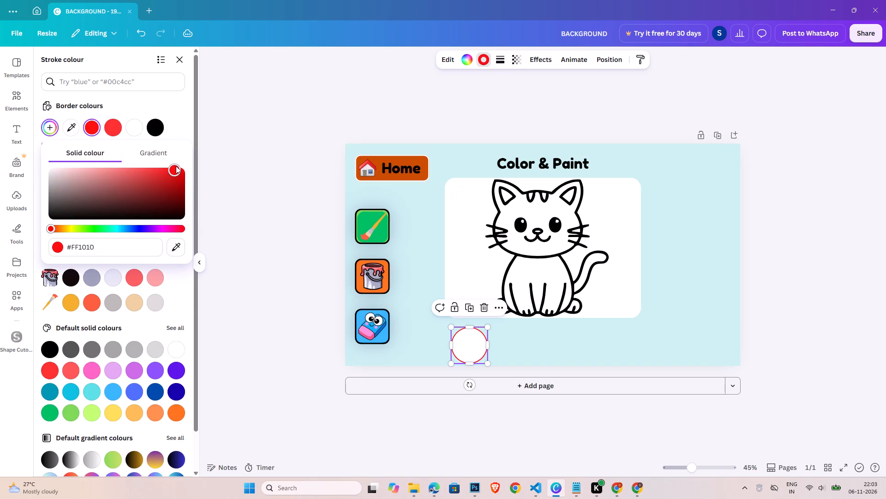
drag(176, 166, 190, 192)
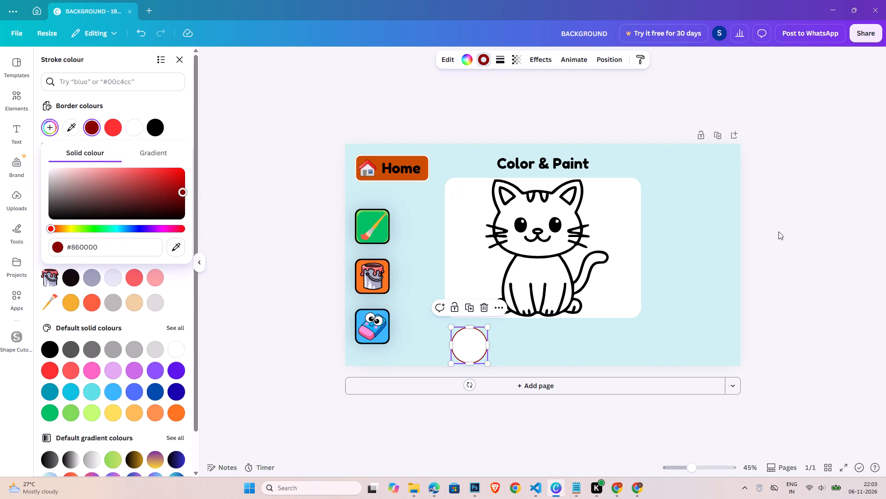
double_click(778, 231)
Search the elements library for "splash" and show all the graphics results.
click(44, 59)
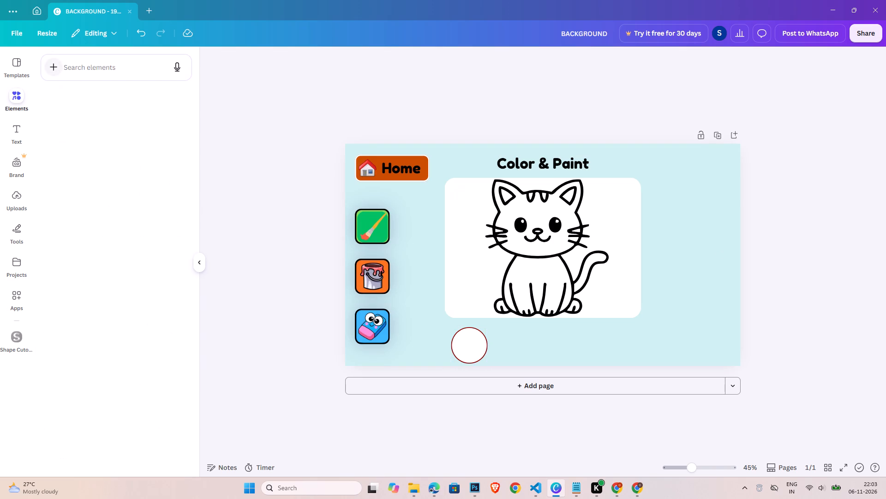
click(89, 77)
click(93, 66)
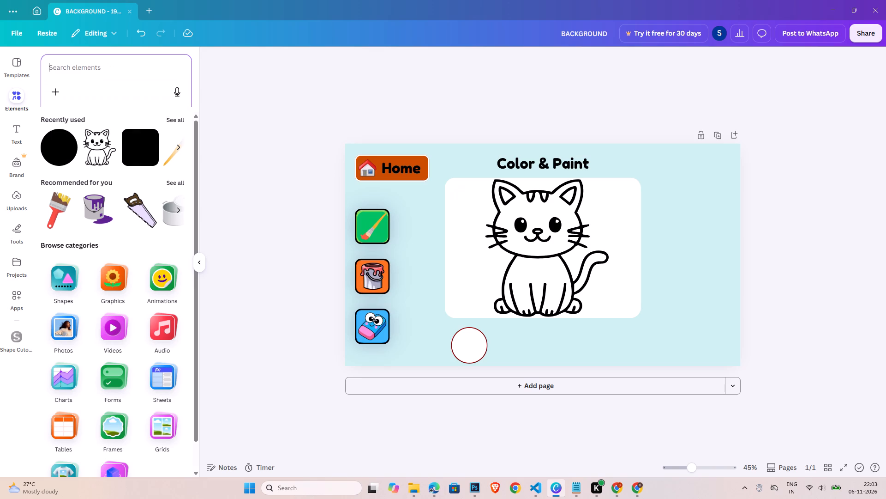
text(splash)
key(Return)
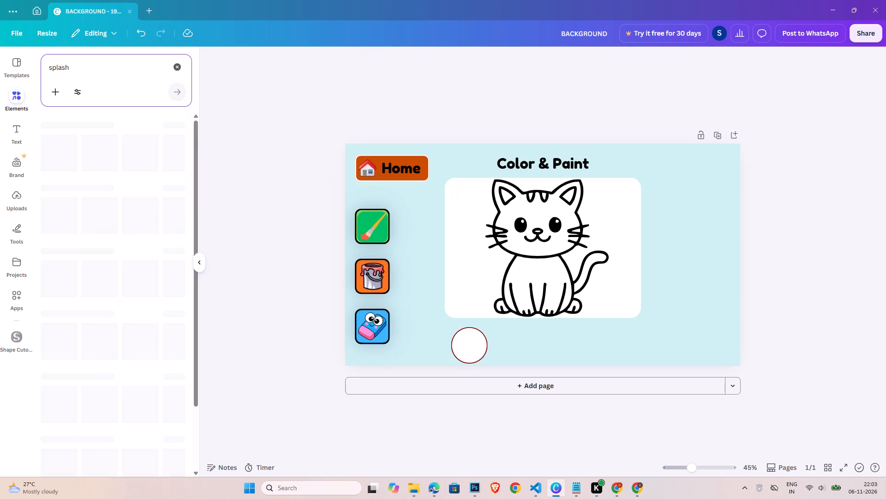
click(168, 143)
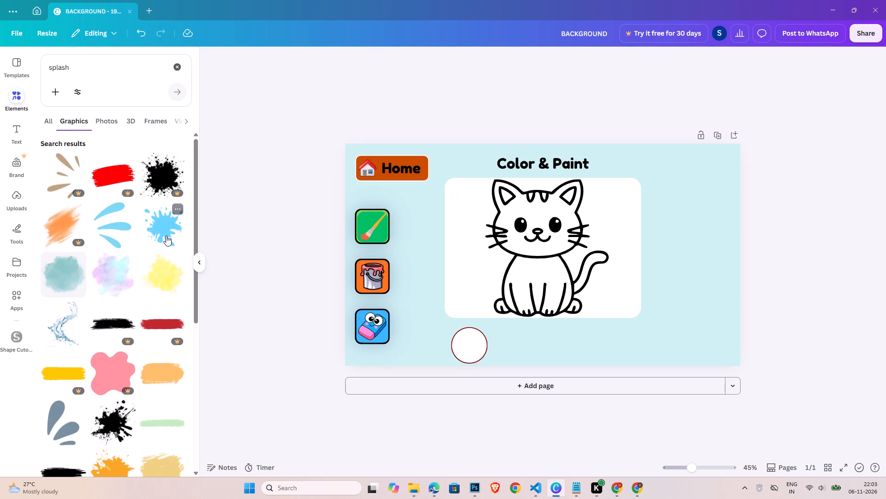
Add the light blue paint splash graphic, shrink it to fit inside the white circle and place it at the circle's centre.
click(166, 236)
drag(589, 212, 531, 295)
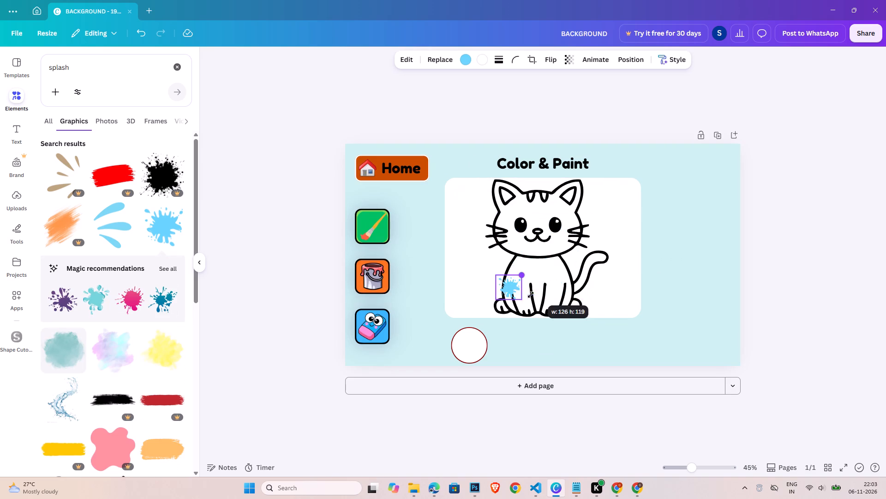
drag(531, 295, 533, 284)
drag(499, 285, 459, 342)
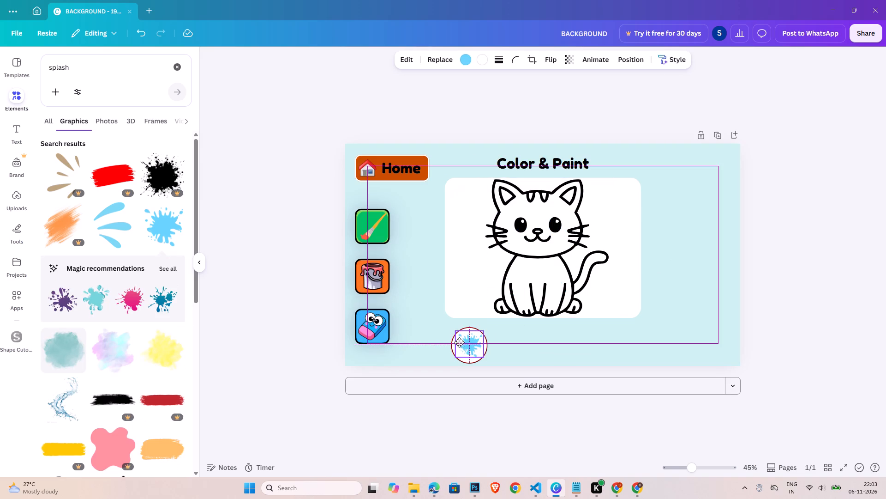
drag(459, 342, 457, 345)
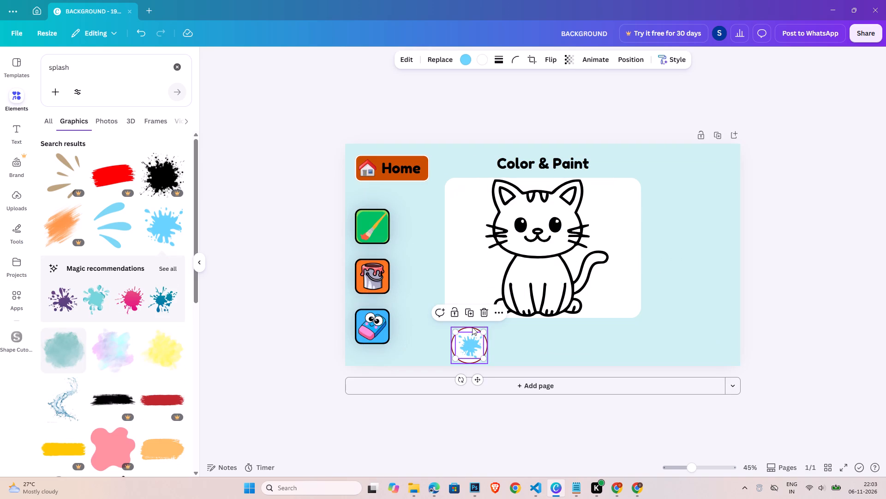
click(472, 327)
shift+click(480, 349)
click(715, 63)
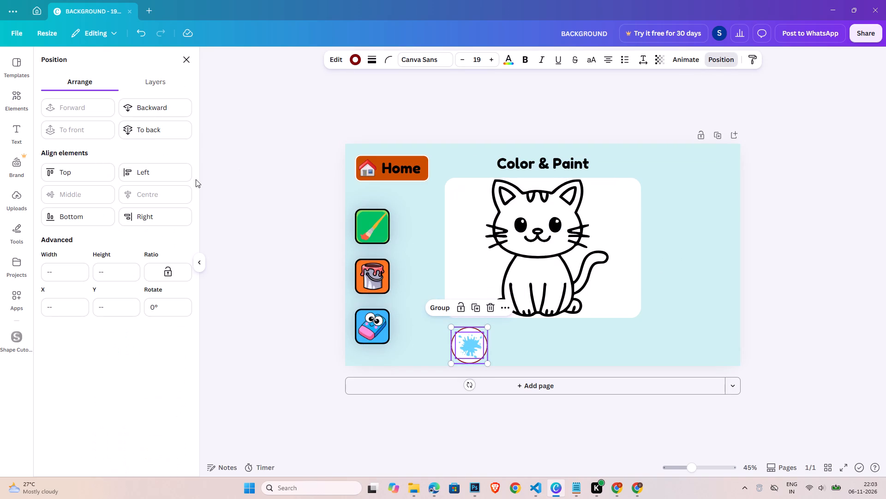
double_click(782, 282)
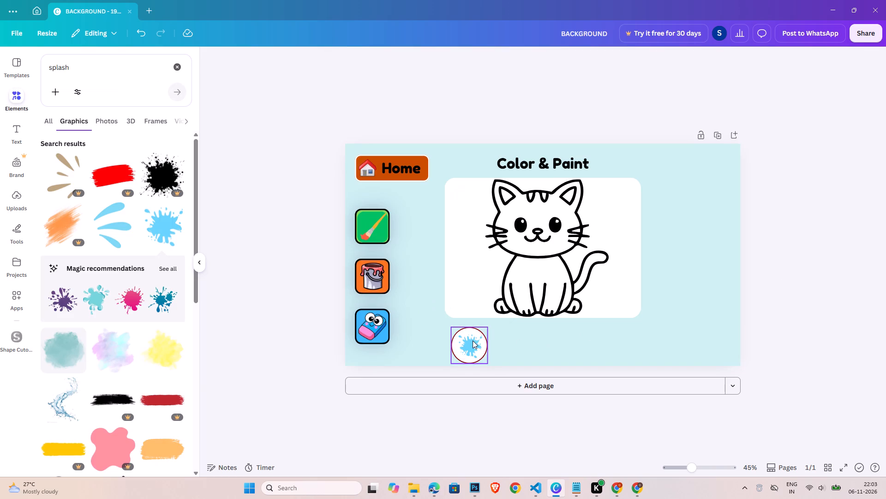
Recolour the splash with the same dark red as the circle's outline.
click(469, 342)
click(465, 57)
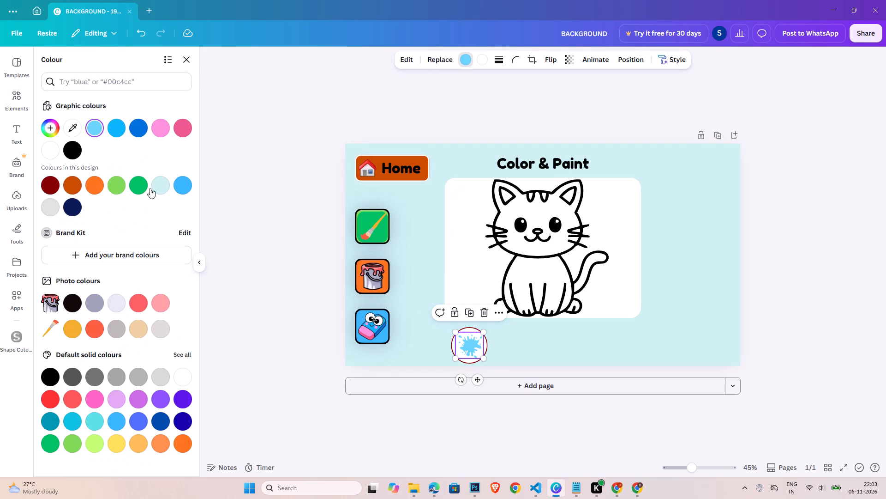
click(35, 188)
click(54, 185)
double_click(810, 230)
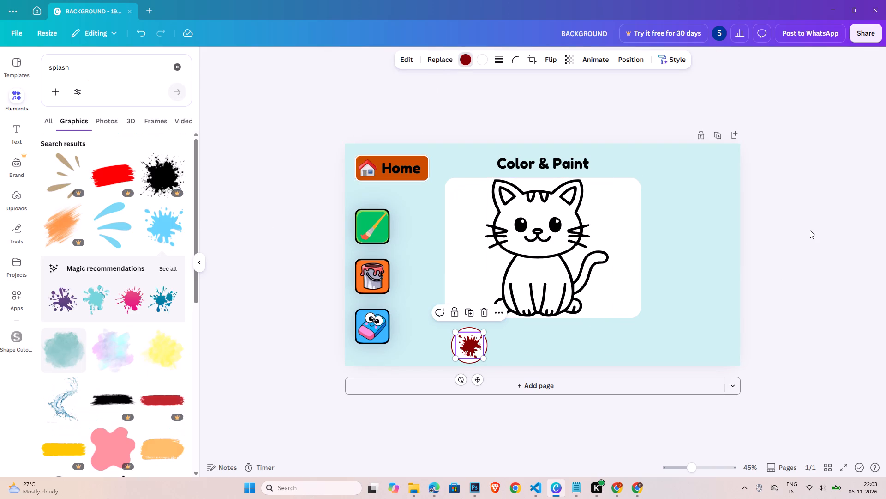
Shrink the dark red splash slightly and align it with its circle by centre and middle.
click(483, 340)
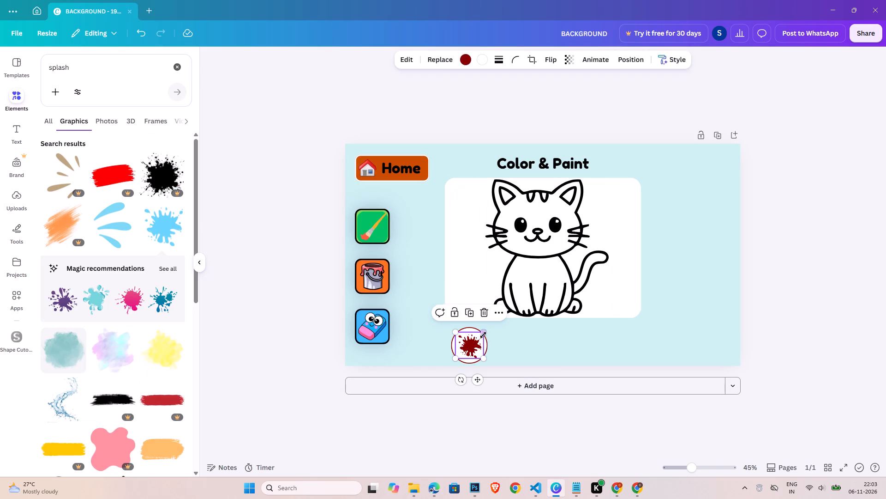
click(484, 338)
click(479, 338)
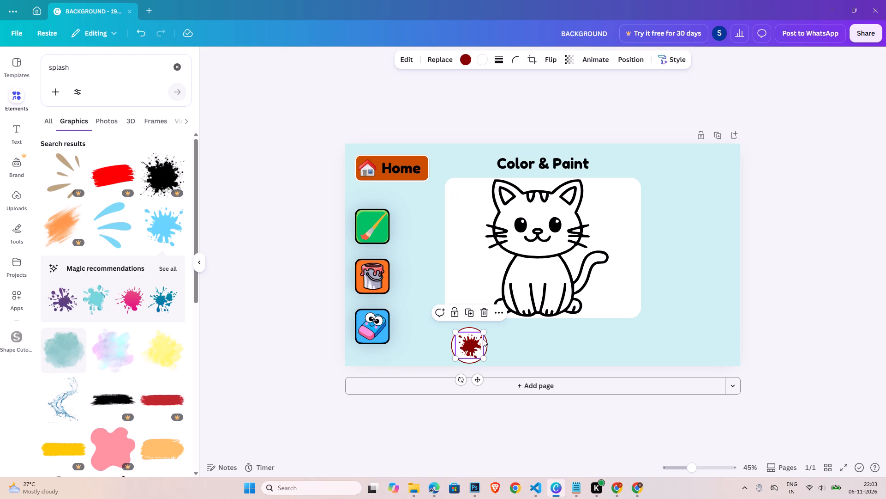
click(485, 335)
click(480, 345)
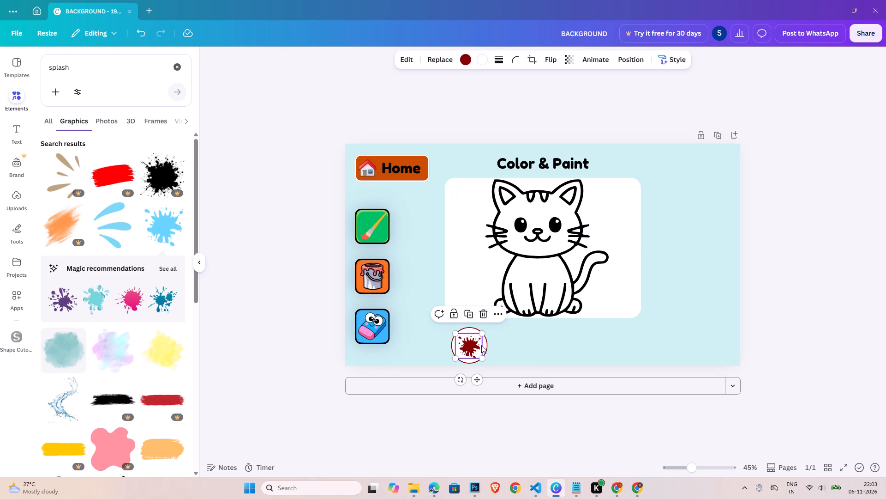
click(484, 345)
shift+click(479, 345)
click(724, 58)
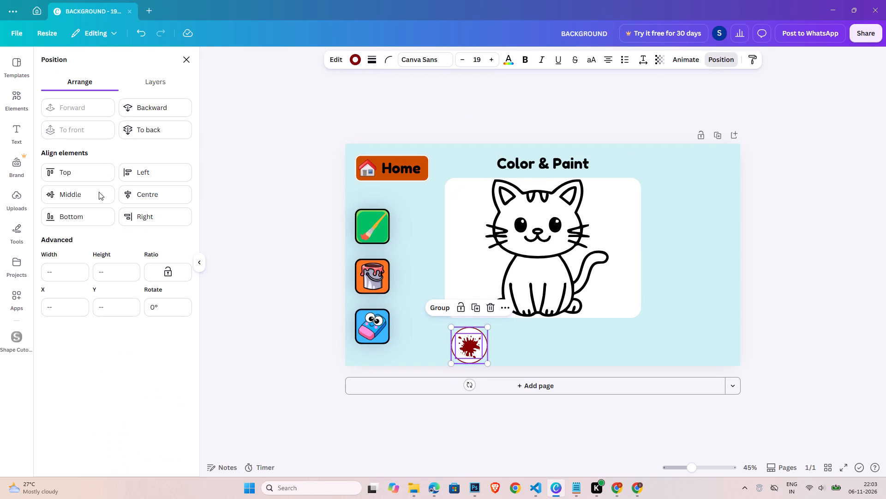
click(138, 196)
click(82, 195)
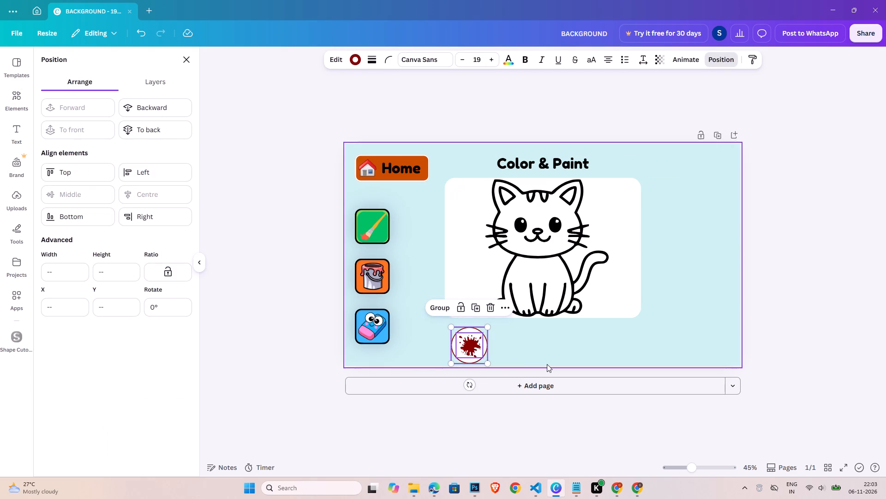
Duplicate the circle with its splash and place the copy just right of the original, level with it.
key(ctrl+c)
key(ctrl+v)
drag(473, 349, 510, 346)
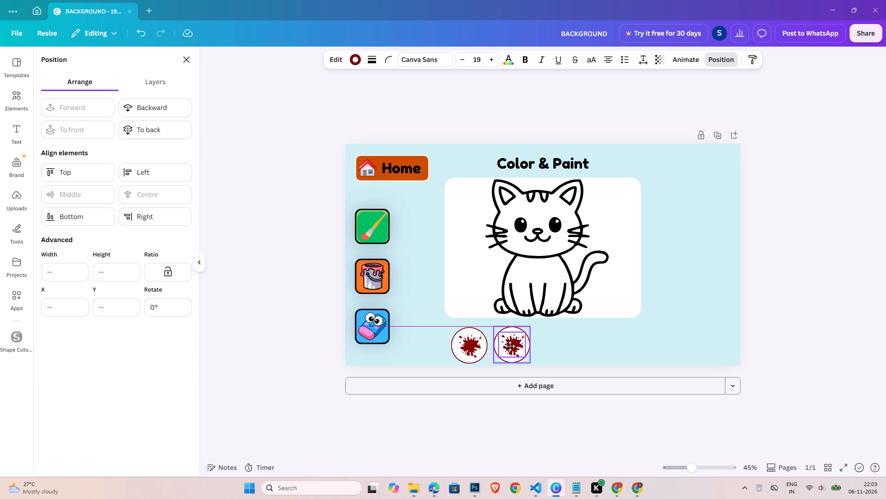
drag(510, 346, 515, 346)
double_click(515, 346)
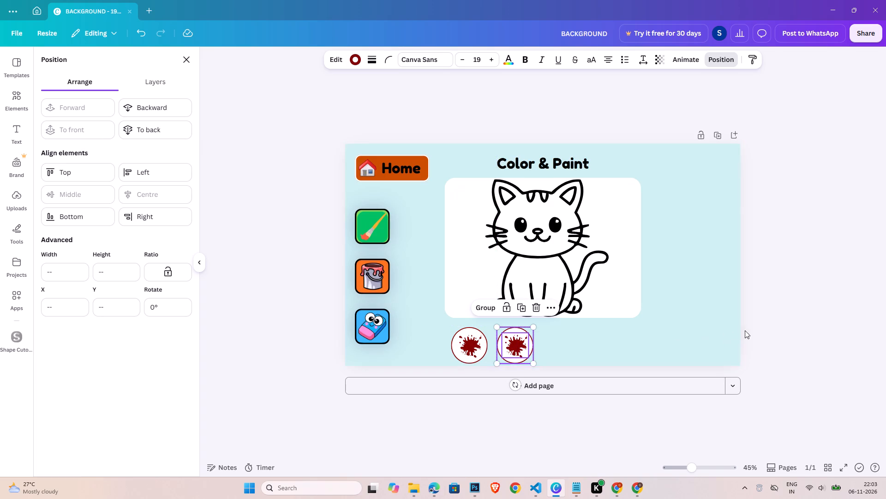
Recolour the copied circle's outline and the splash inside it teal.
click(351, 61)
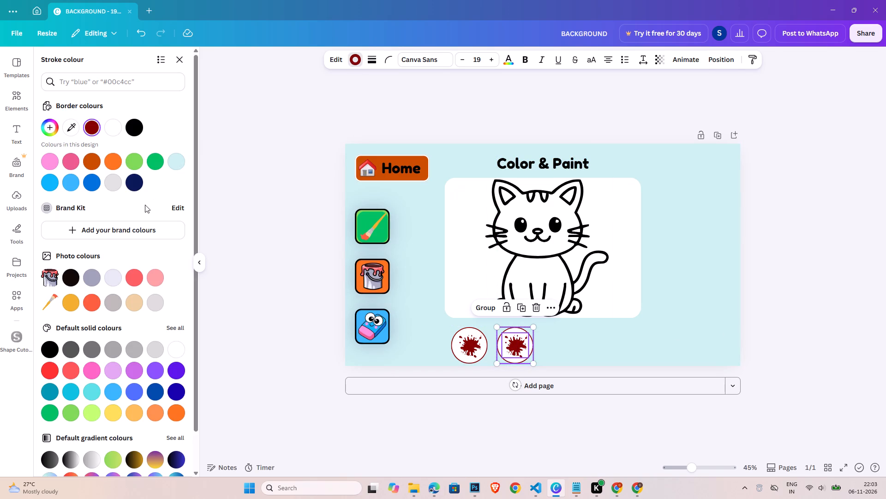
click(58, 395)
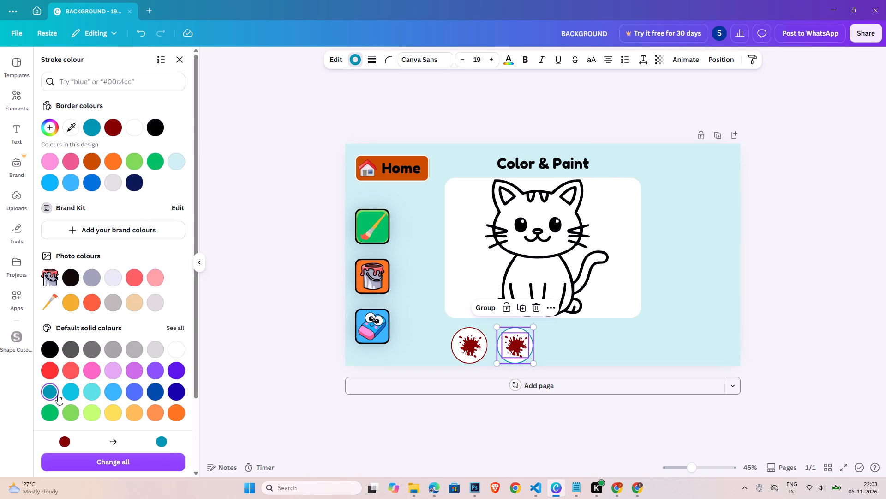
triple_click(513, 342)
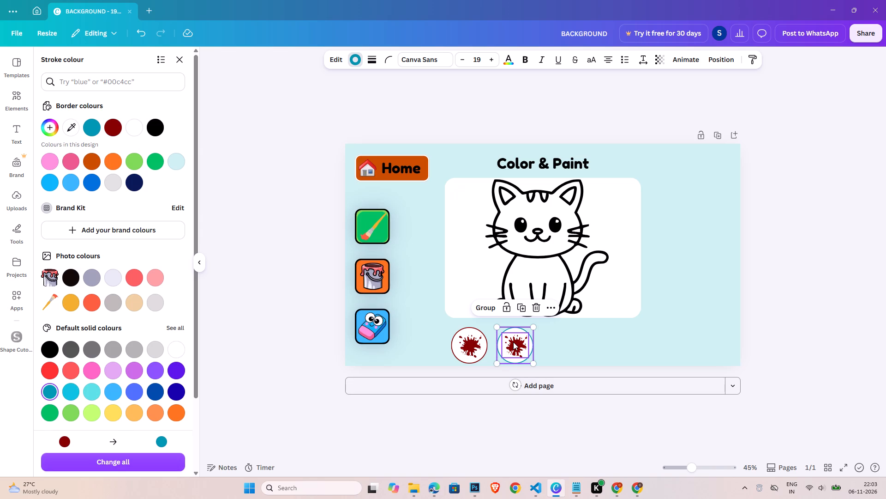
double_click(856, 302)
click(513, 343)
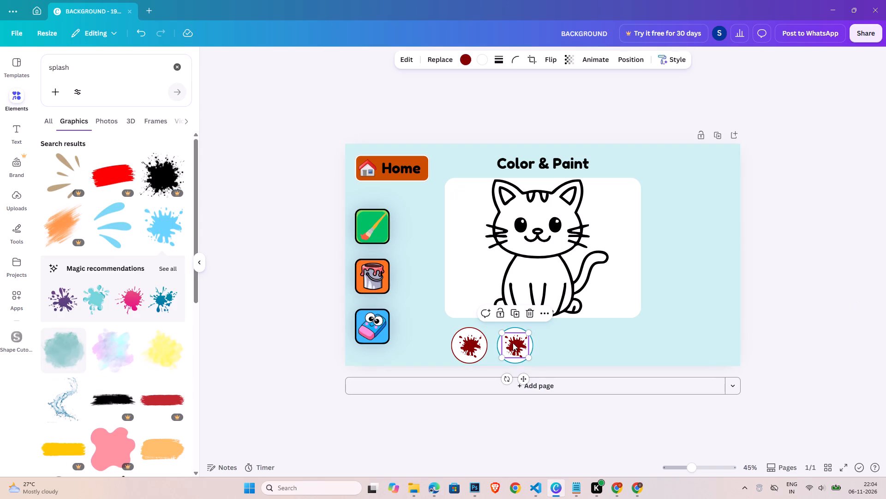
click(467, 61)
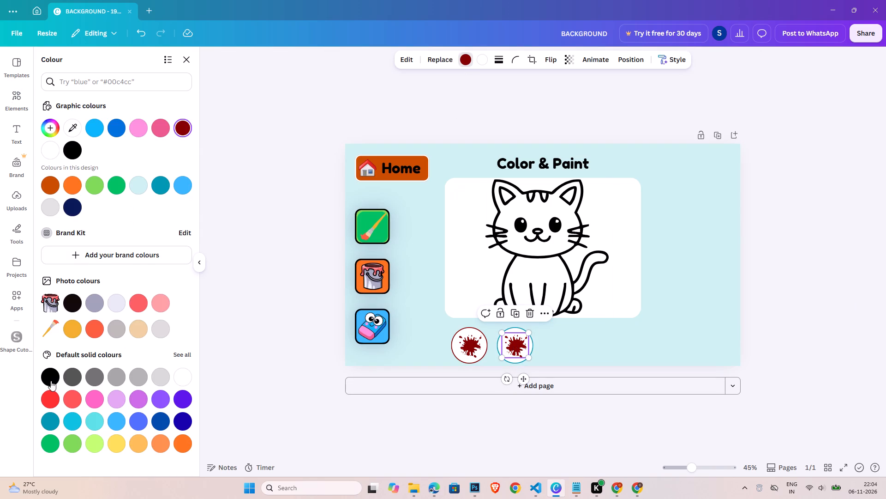
click(56, 420)
double_click(760, 288)
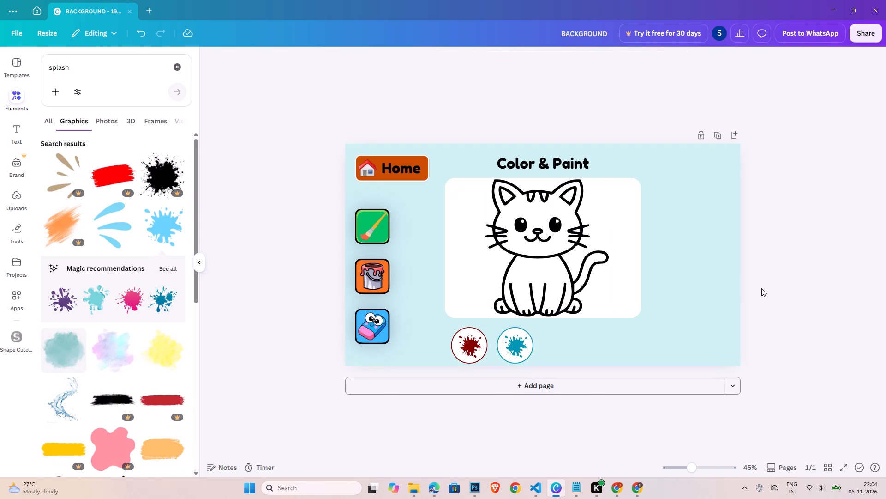
Duplicate the teal circle with its splash and place the copy just right of it, level and equally spaced.
click(518, 361)
shift+click(519, 347)
key(ctrl+c)
key(ctrl+v)
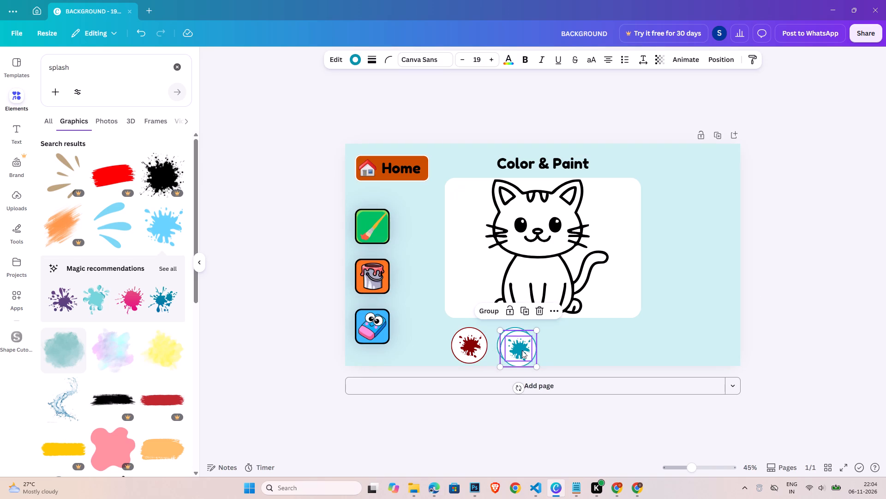
drag(522, 350, 565, 346)
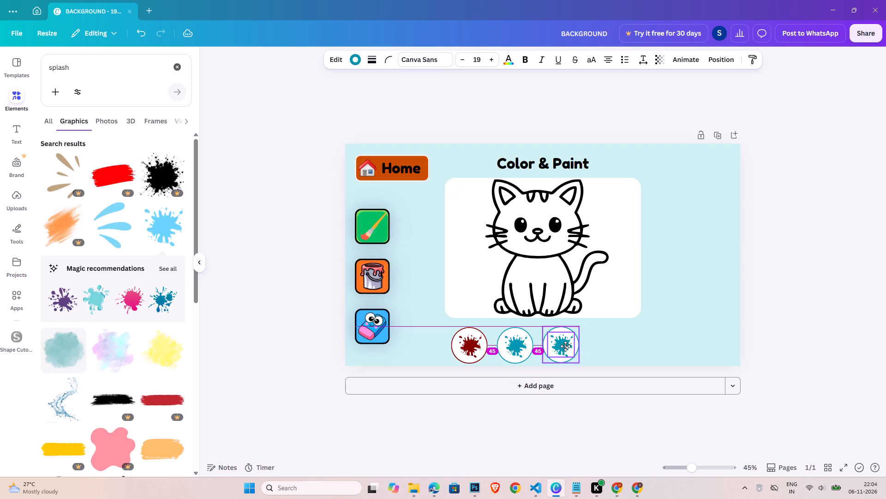
drag(565, 346, 564, 346)
click(770, 333)
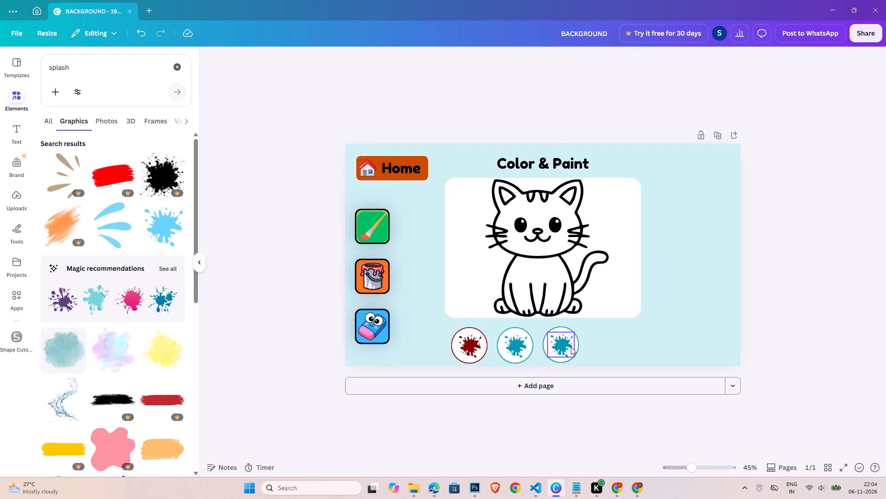
Recolour the outline of the third circle dark yellow, #D8AD00.
click(576, 343)
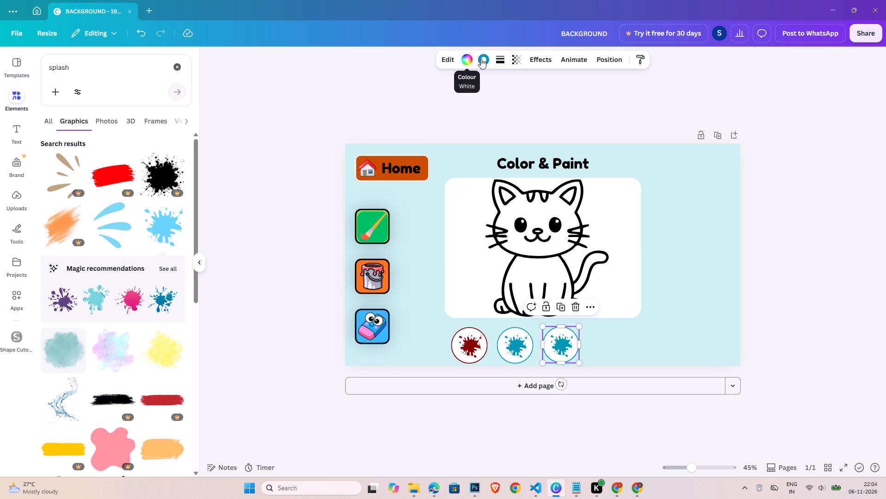
click(485, 59)
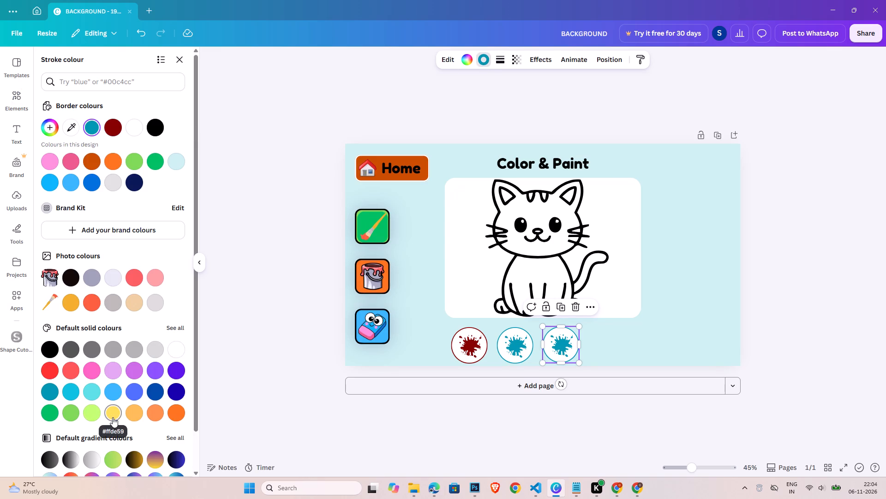
click(113, 417)
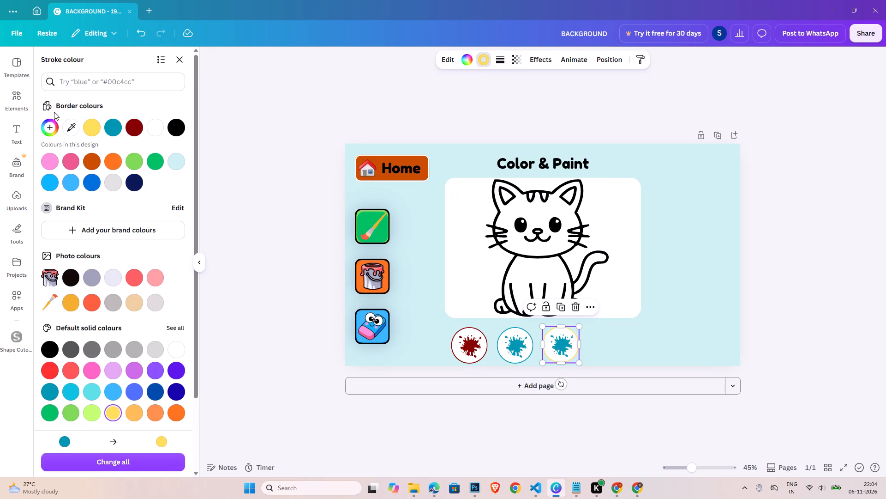
click(55, 121)
drag(141, 172, 175, 169)
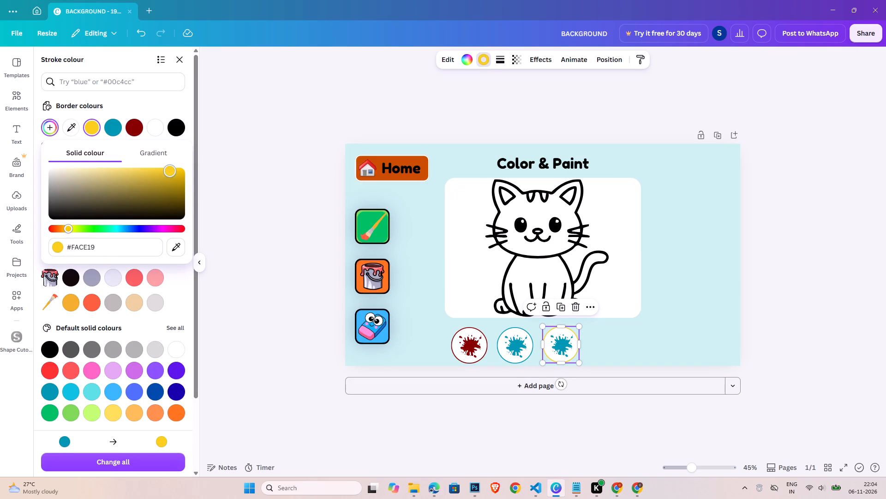
drag(175, 169, 187, 176)
Recolour the splash inside the third circle with the outline's #D8AD00.
triple_click(127, 241)
key(ctrl+c)
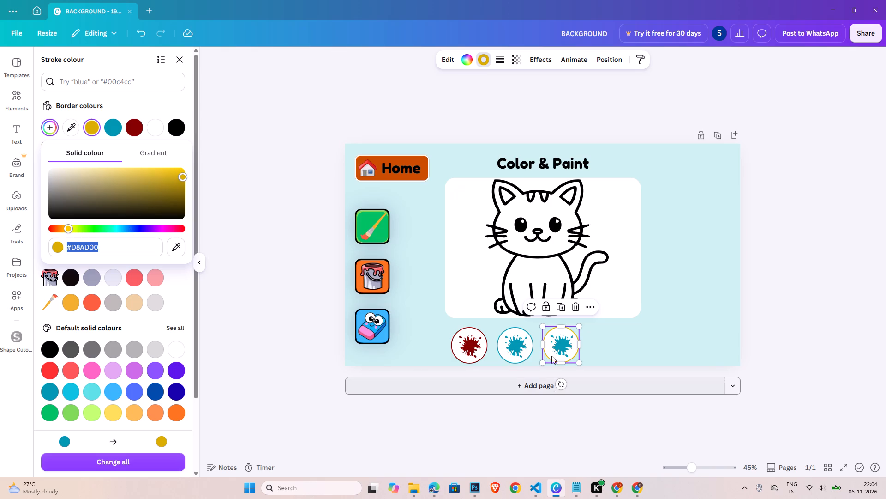
triple_click(558, 348)
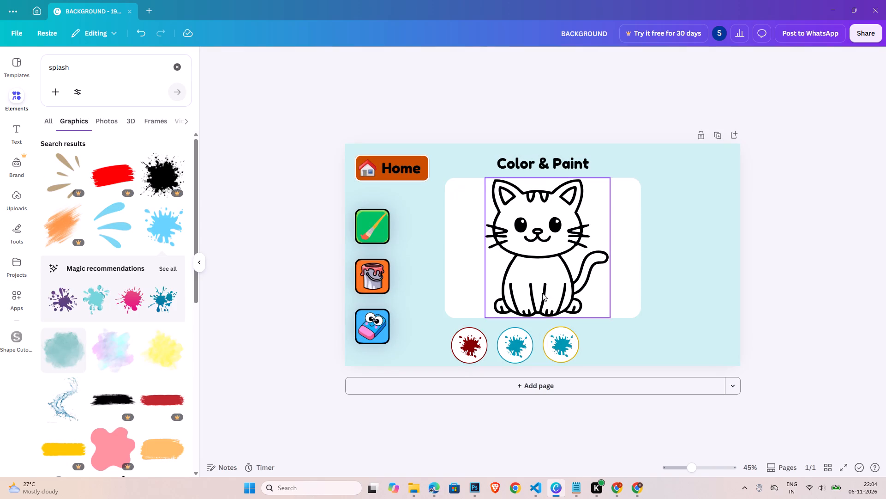
click(552, 345)
click(467, 65)
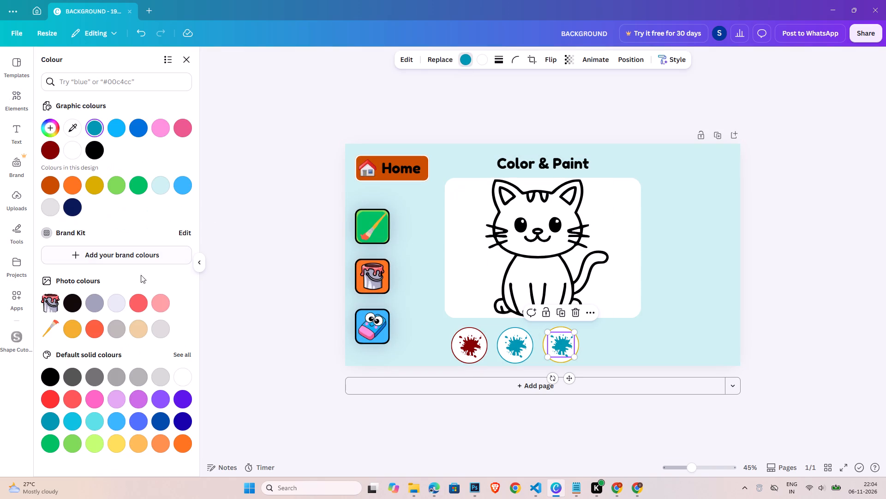
click(53, 129)
triple_click(127, 230)
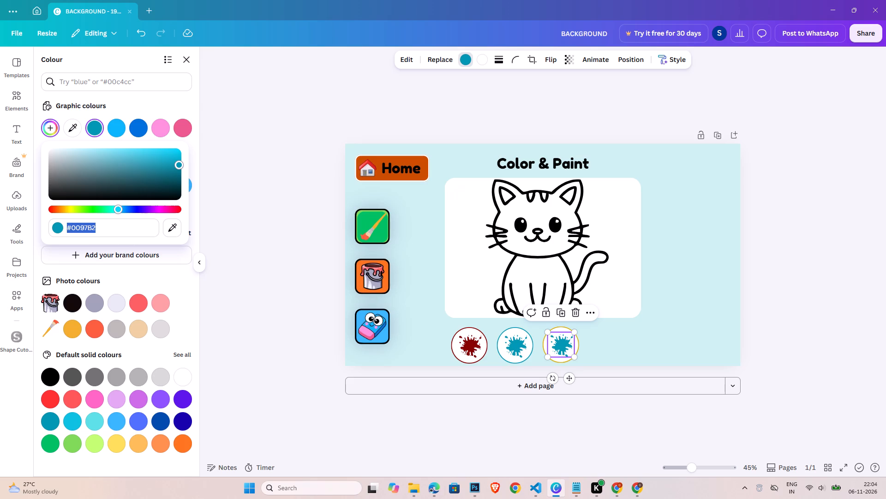
key(ctrl+v)
double_click(791, 305)
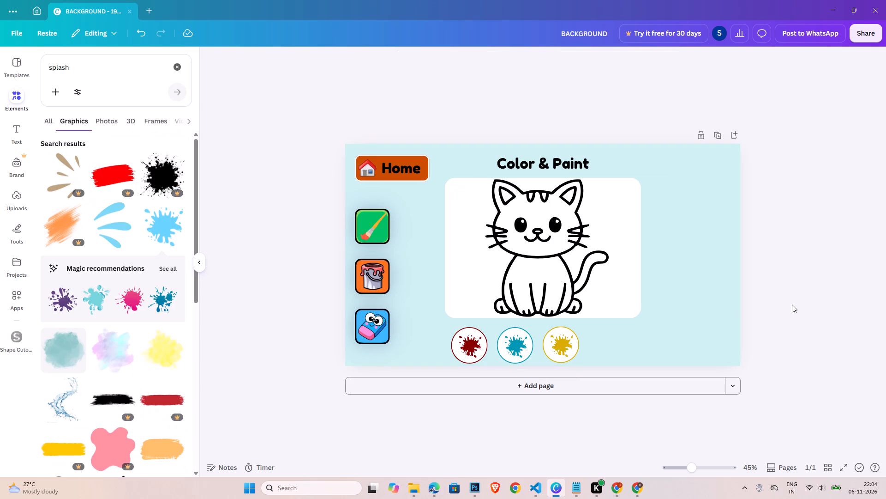
Duplicate the dark yellow circle with its splash and place the copy just right of it in the row.
click(567, 359)
shift+click(566, 341)
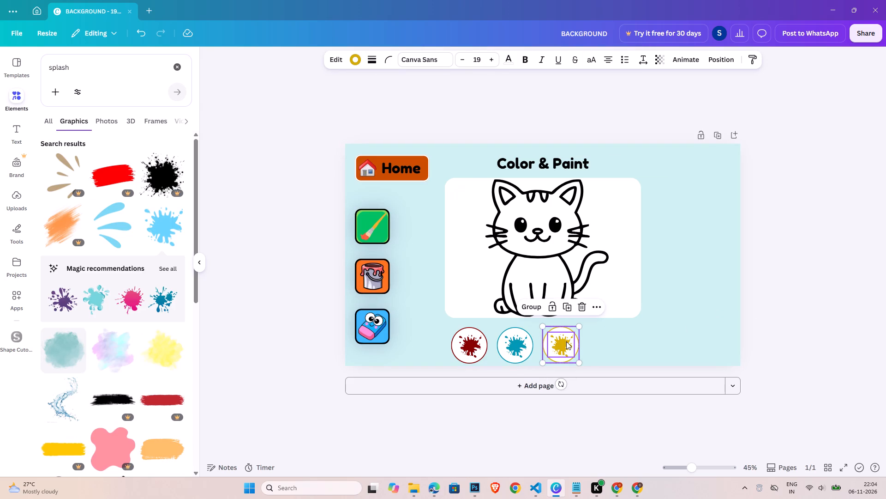
key(ctrl+c)
key(ctrl+v)
drag(568, 348, 612, 344)
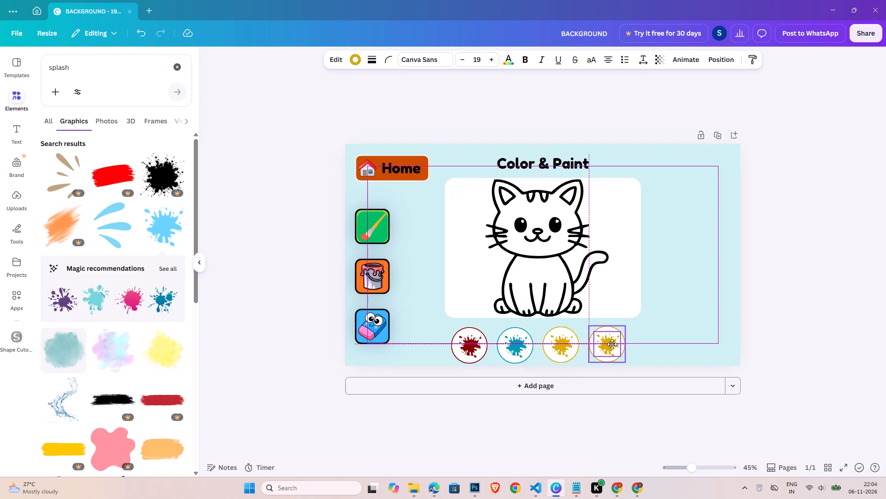
drag(612, 344, 609, 344)
click(748, 355)
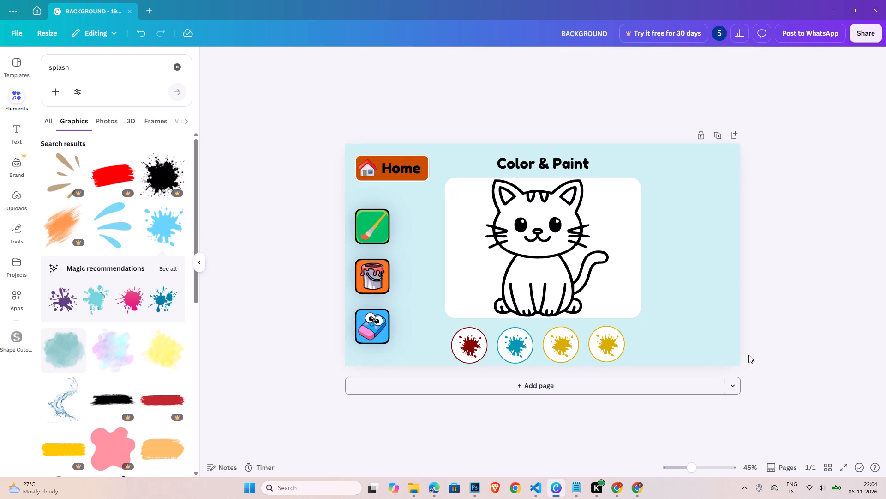
Recolour the fourth circle's splash and outline green, keeping the circle's fill white.
double_click(601, 344)
click(790, 330)
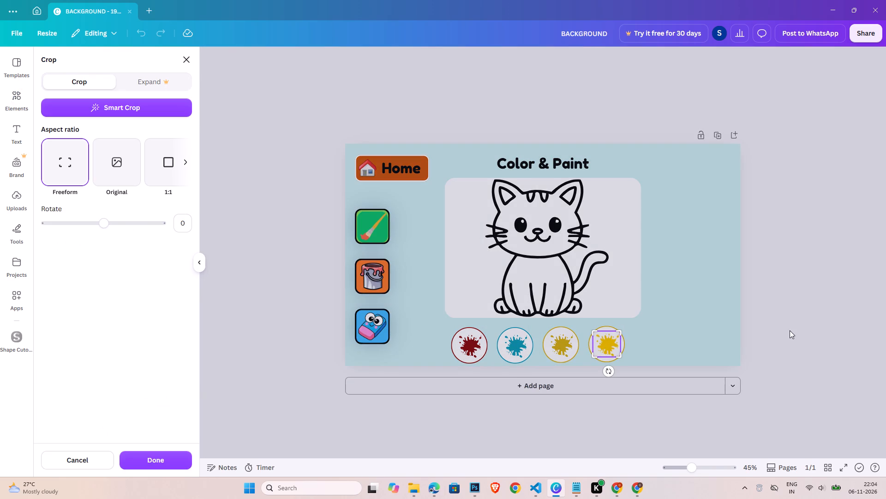
click(467, 63)
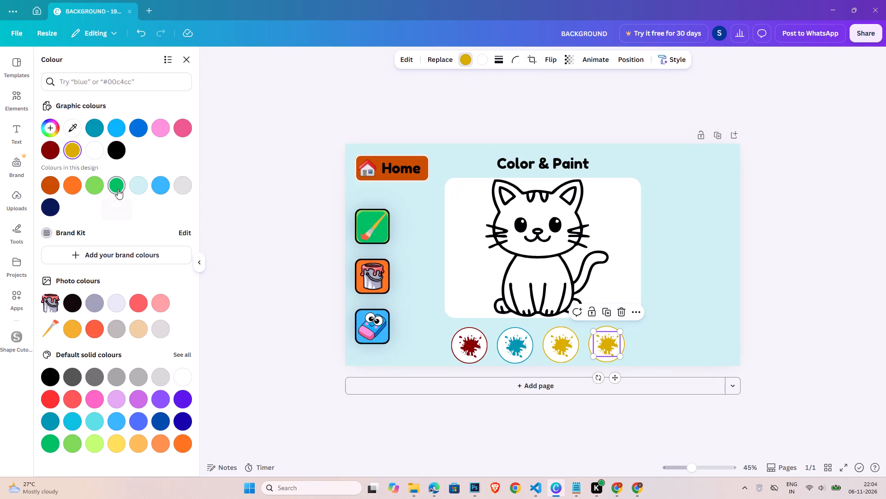
click(45, 447)
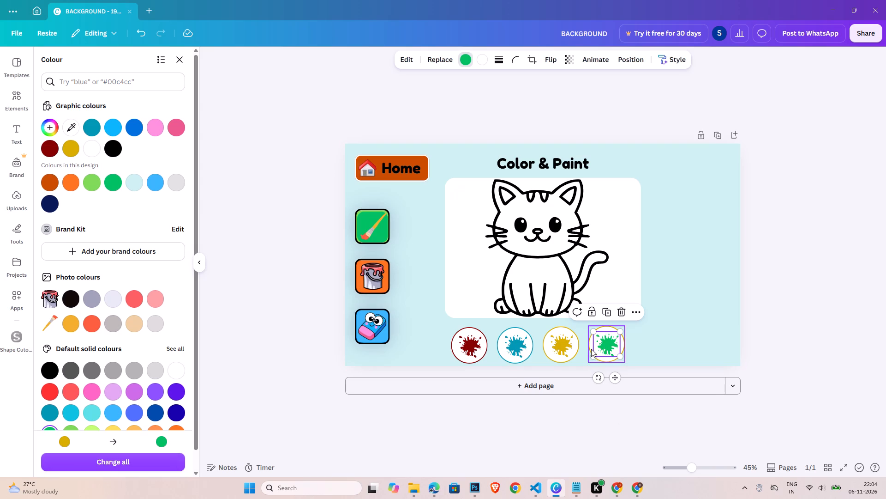
click(589, 348)
click(59, 433)
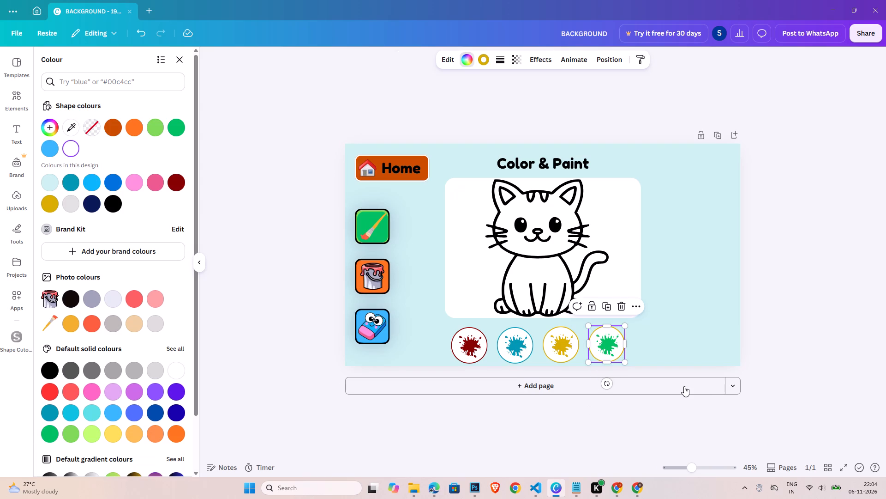
click(52, 433)
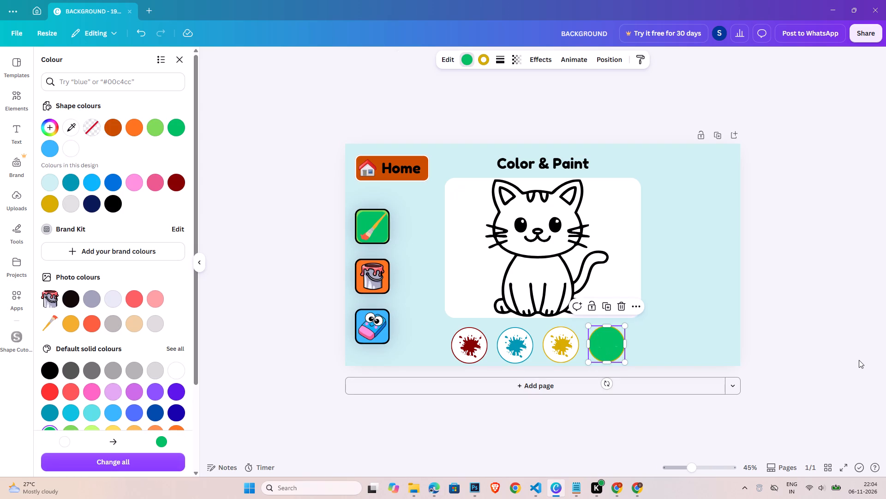
key(ctrl+z)
click(481, 60)
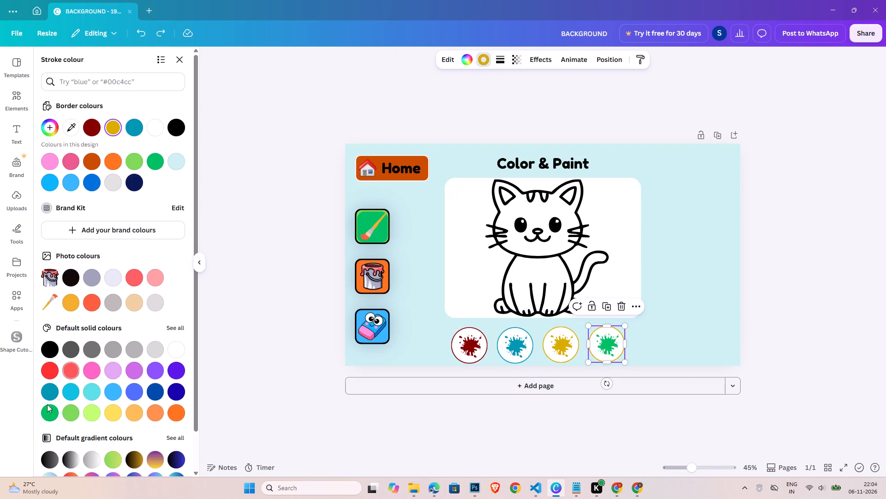
click(48, 413)
double_click(774, 329)
Duplicate the green circle with its splash and place the copy just right of it, slightly higher than the row.
click(613, 352)
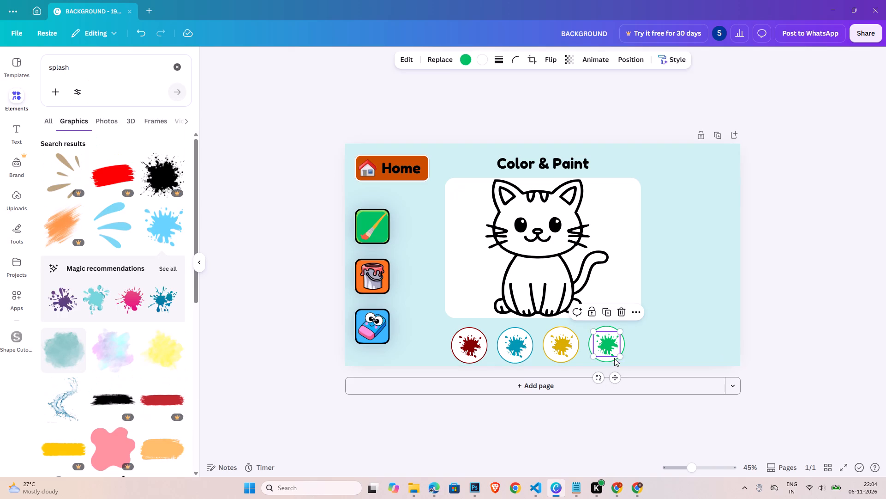
shift+click(614, 358)
key(ctrl+c)
key(ctrl+v)
drag(613, 350, 651, 346)
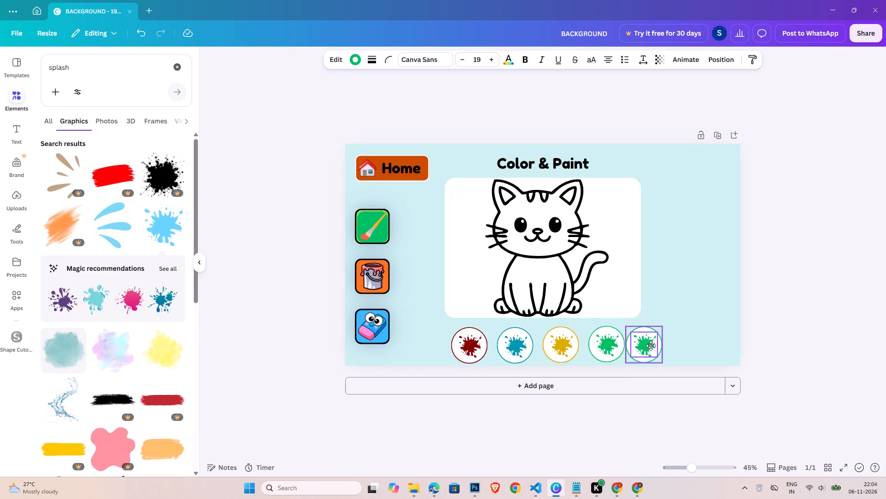
drag(651, 346, 656, 342)
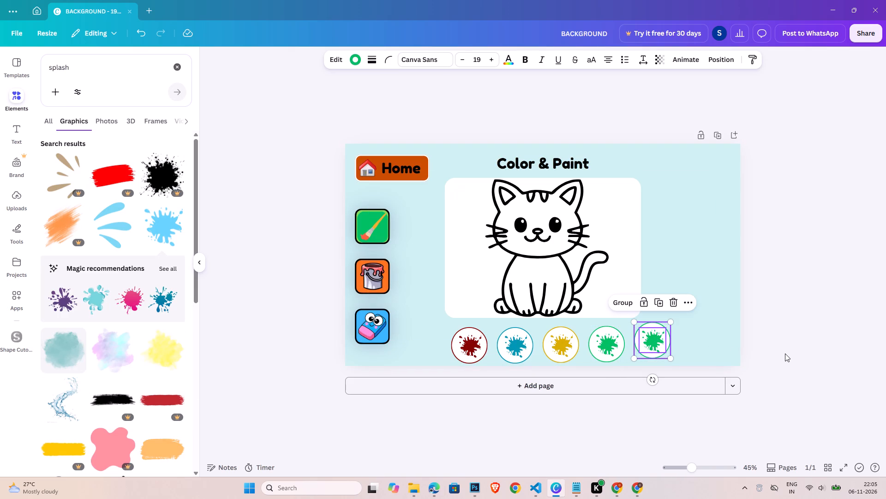
click(826, 334)
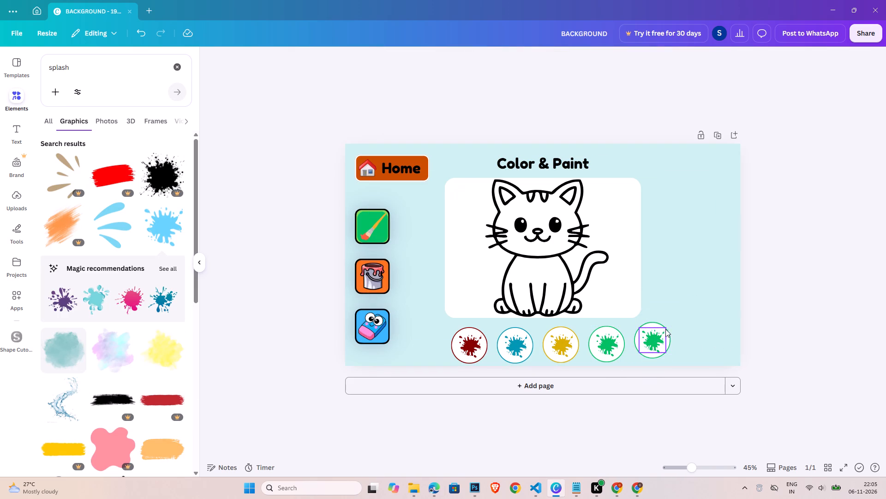
Recolour the fifth circle's outline and the splash inside it orange.
click(667, 328)
click(481, 63)
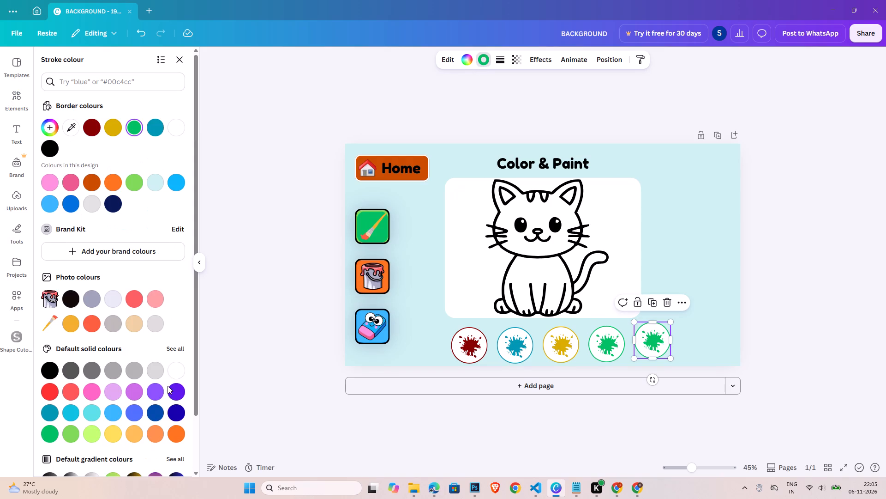
click(175, 429)
drag(870, 324, 866, 323)
click(820, 324)
click(658, 345)
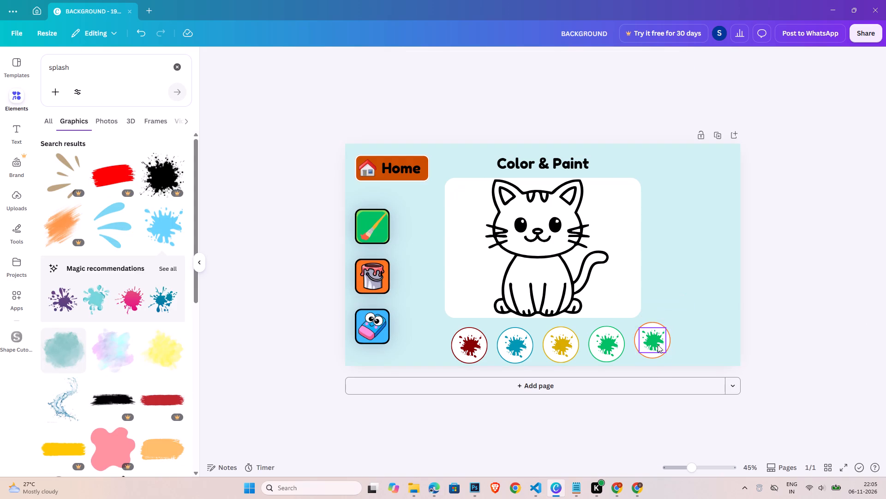
click(467, 61)
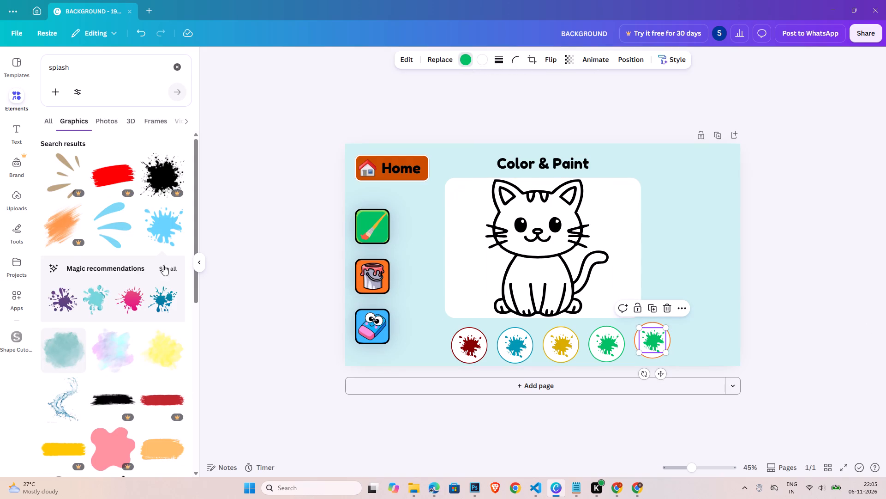
click(180, 423)
double_click(765, 334)
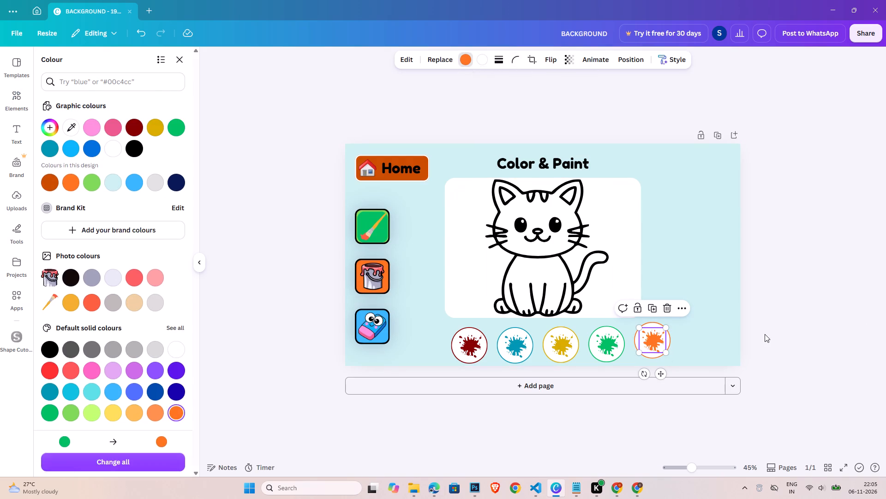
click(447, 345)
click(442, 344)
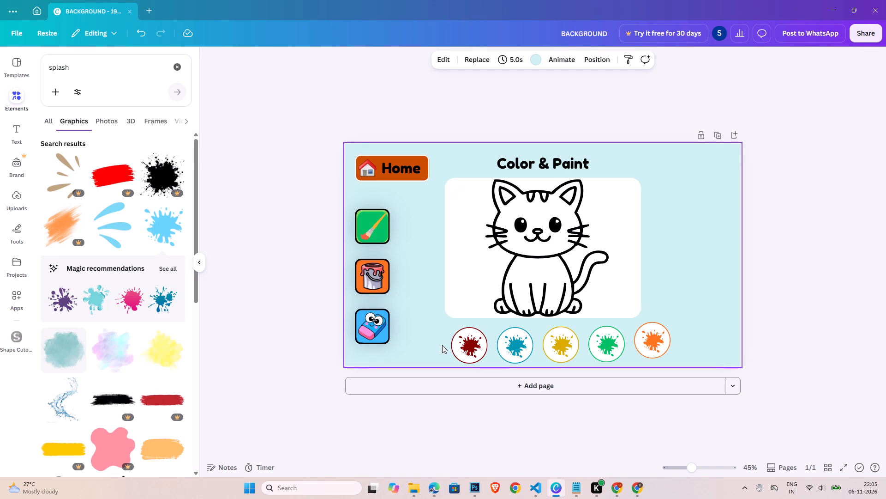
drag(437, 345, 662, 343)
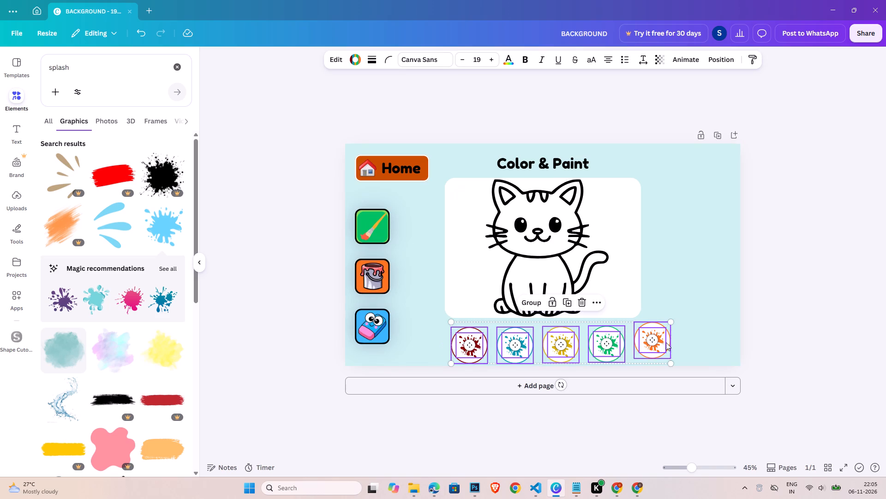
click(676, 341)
Group the dark red circle with its splash, and the teal circle with its splash, as two separate groups.
drag(443, 349, 461, 350)
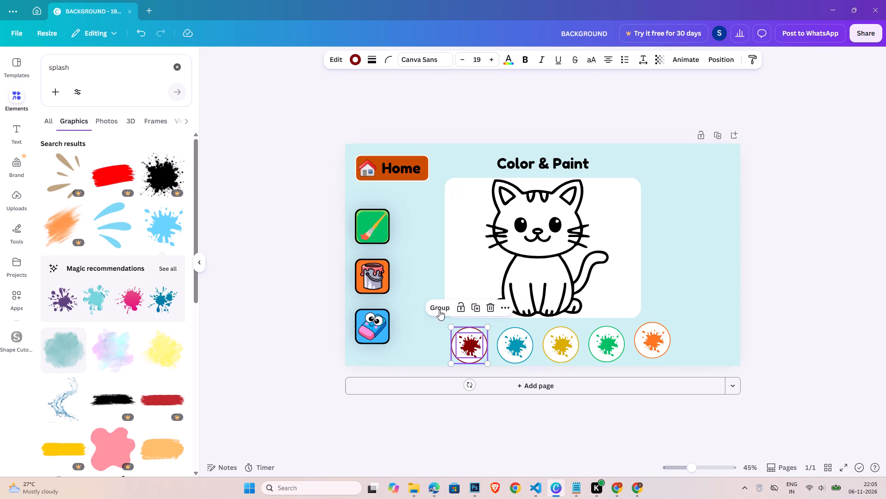
click(439, 310)
drag(535, 364, 523, 357)
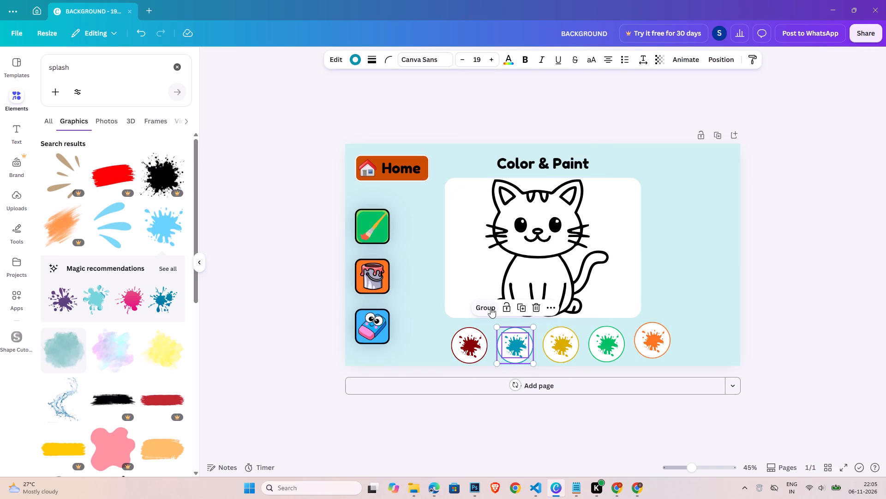
click(491, 308)
Group the yellow circle with its paint splash.
drag(574, 361, 565, 353)
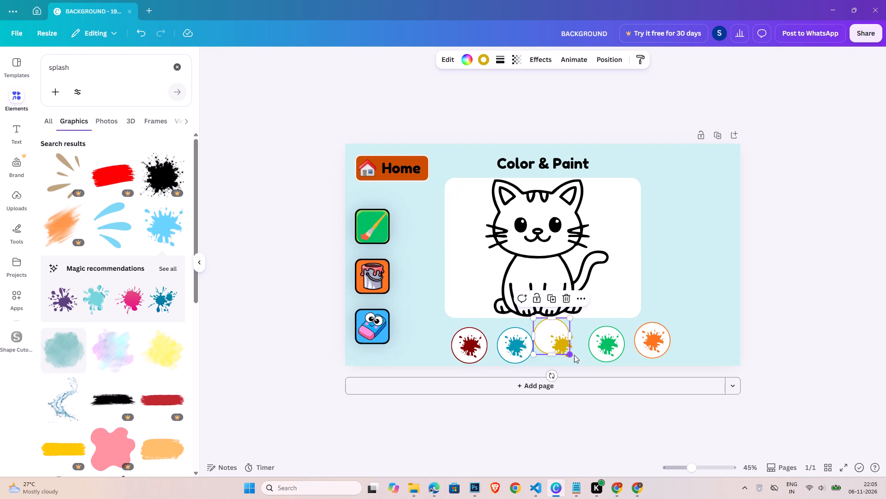
key(ctrl+z)
click(584, 365)
drag(585, 362, 563, 358)
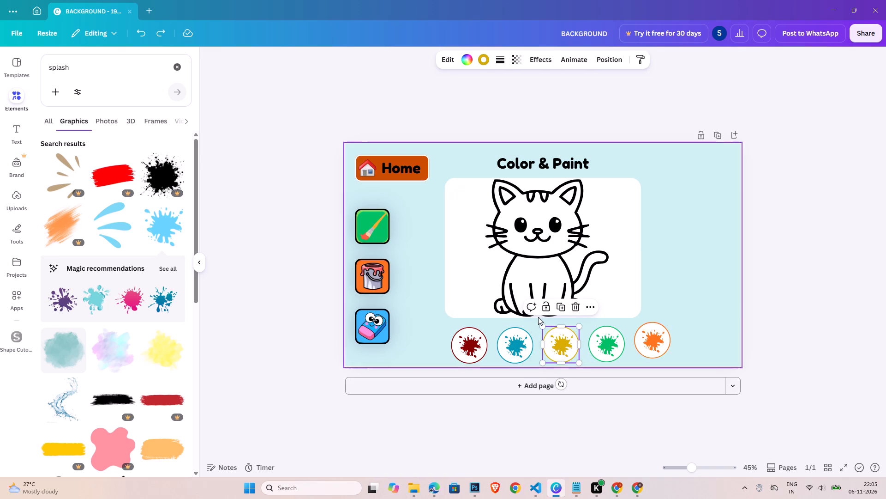
shift+click(566, 352)
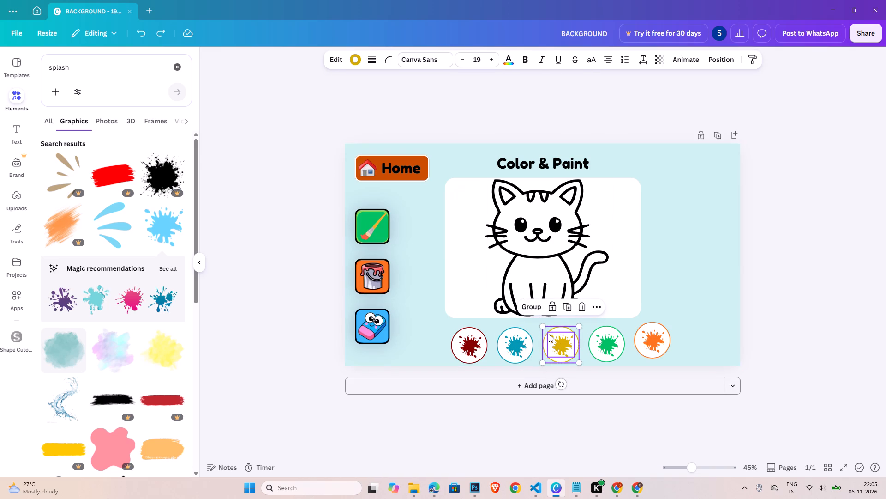
click(533, 312)
Group the green circle with its splash, and the orange circle with its splash, as two separate groups.
click(623, 360)
click(634, 363)
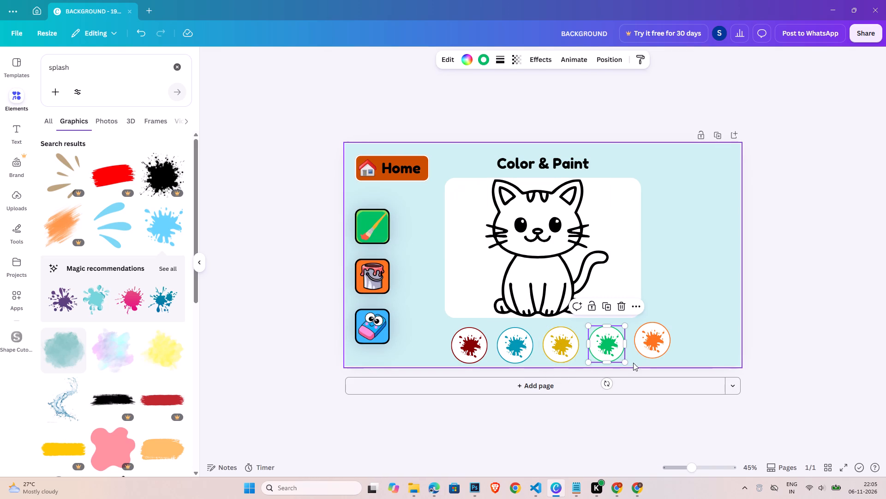
drag(635, 362, 601, 345)
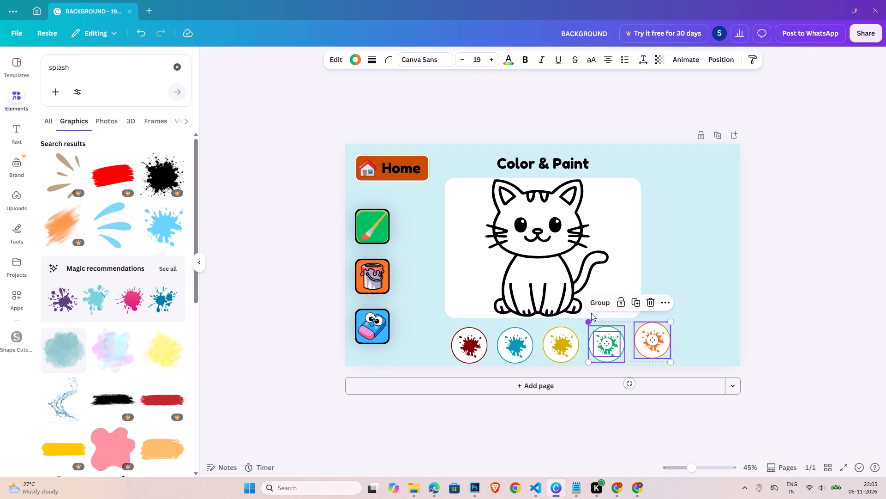
click(684, 340)
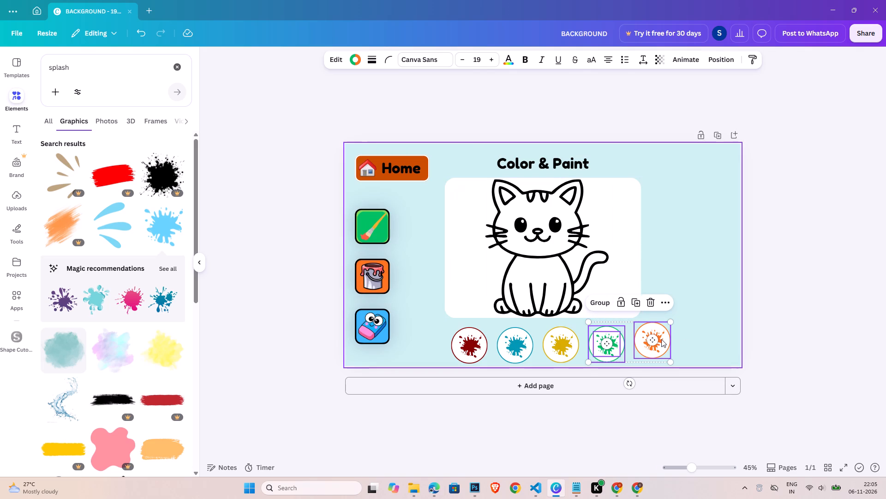
click(616, 357)
shift+click(612, 346)
click(577, 304)
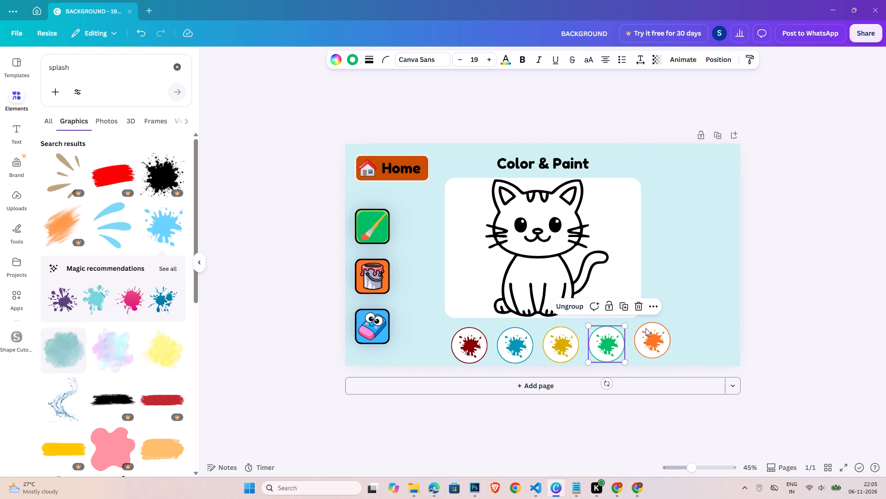
click(689, 359)
drag(688, 351, 662, 349)
click(627, 300)
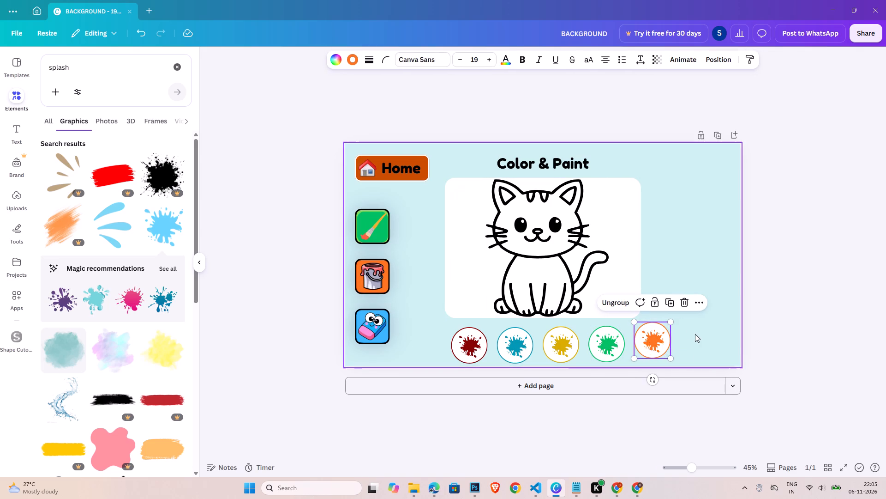
click(696, 335)
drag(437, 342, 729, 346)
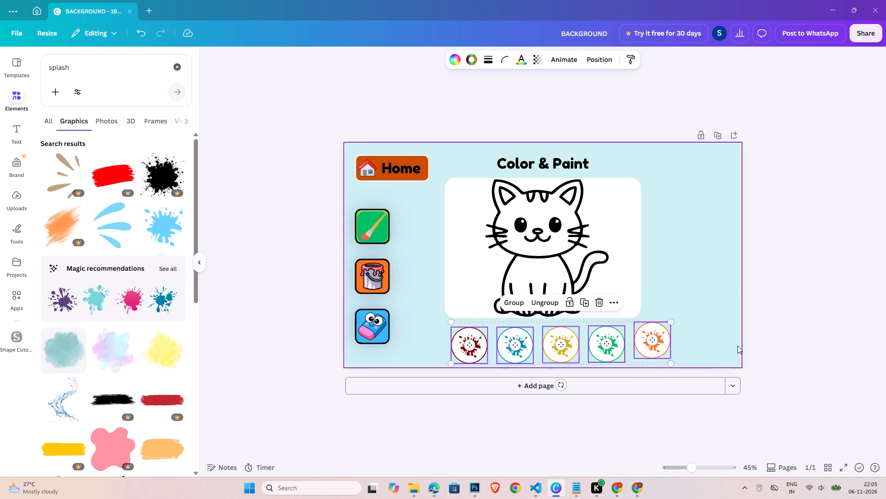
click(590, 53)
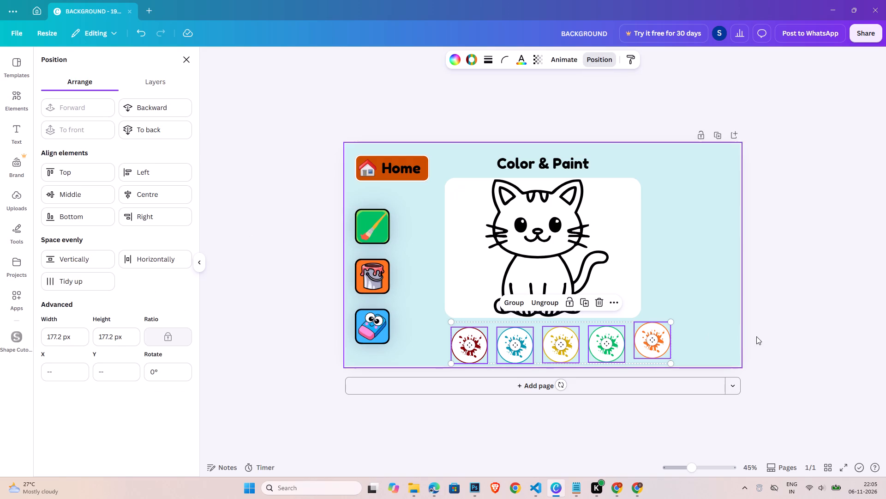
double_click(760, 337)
Move the dark red circle midway between the eraser button and the teal circle, and lower the orange circle level with the row.
drag(474, 355, 446, 353)
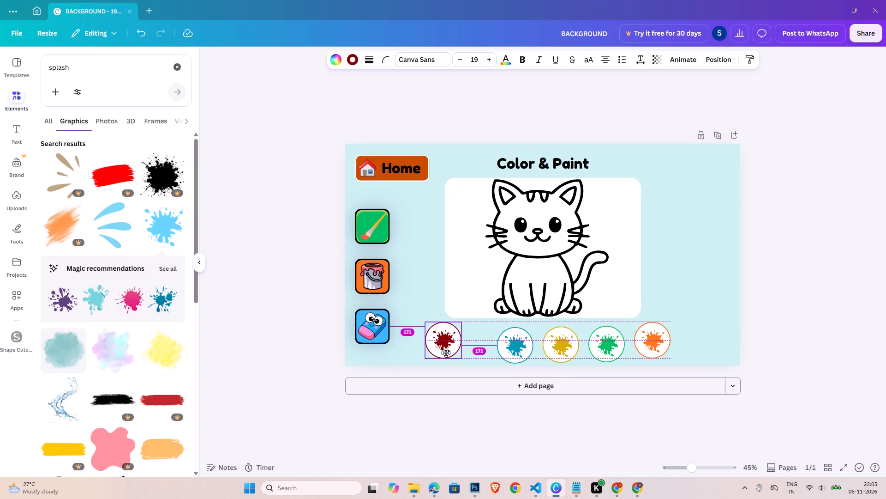
drag(446, 353, 446, 355)
drag(659, 336, 660, 342)
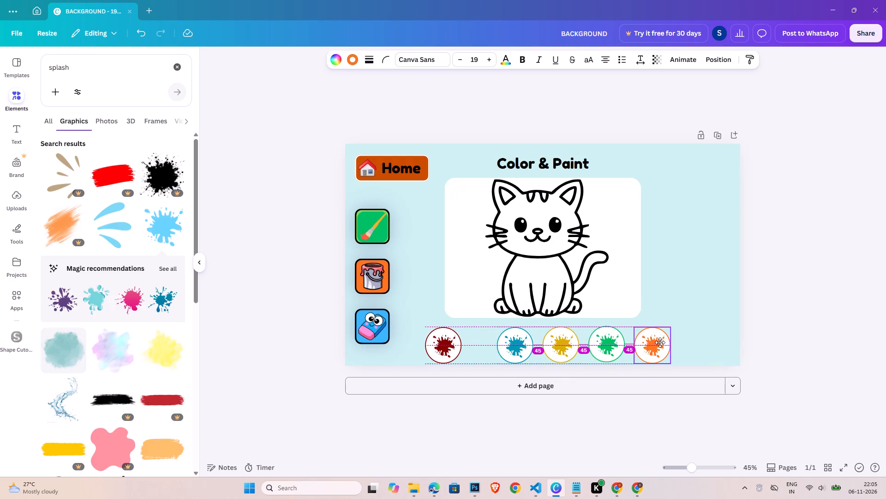
drag(660, 342, 660, 341)
click(679, 341)
Tidy up the five colour circles so they are evenly spaced in one row below the cat drawing.
drag(687, 342, 466, 335)
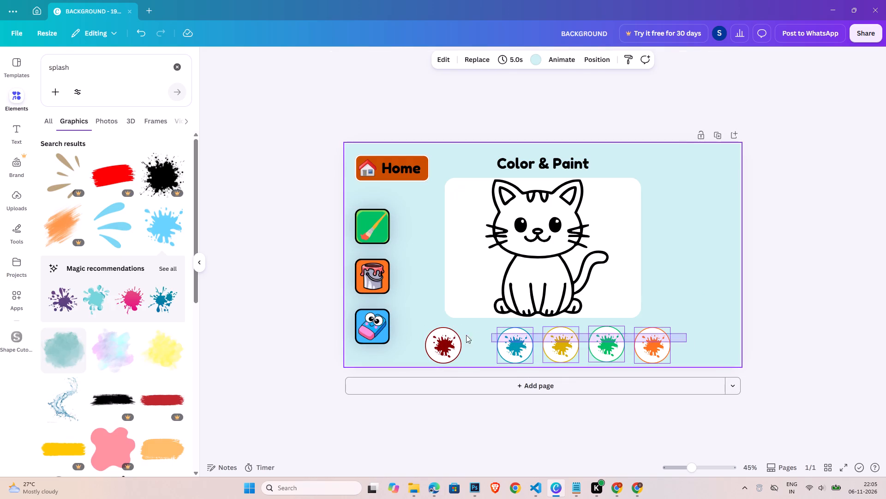
drag(466, 335, 434, 341)
click(606, 56)
click(79, 280)
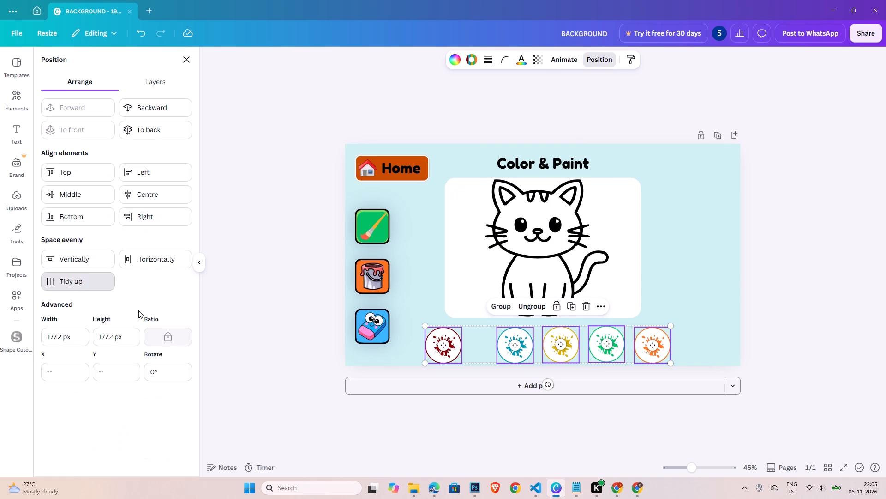
double_click(842, 302)
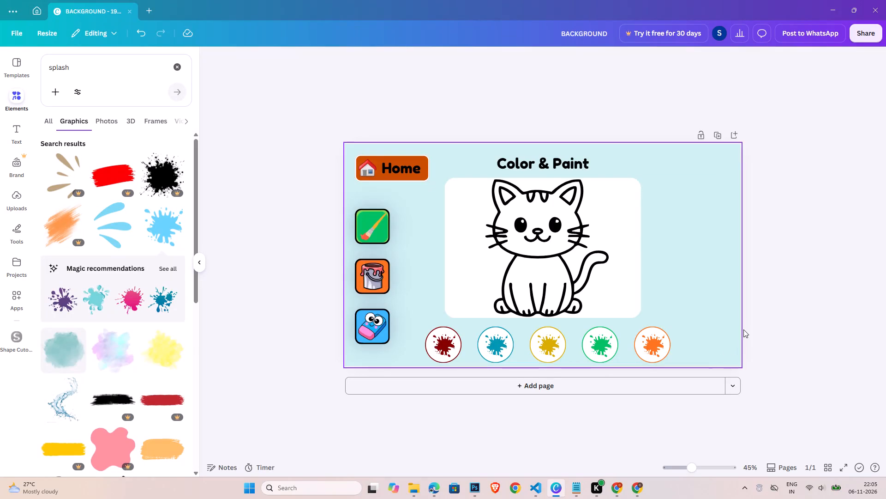
click(792, 271)
Duplicate the brush button's green rounded background and place the copy in the page's upper-right corner, beside the title.
click(363, 216)
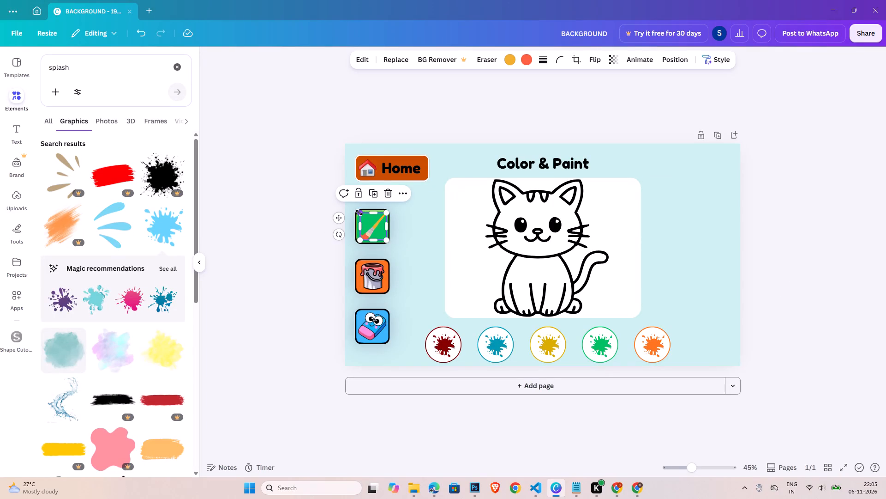
click(353, 214)
click(358, 214)
key(ctrl+c)
key(ctrl+v)
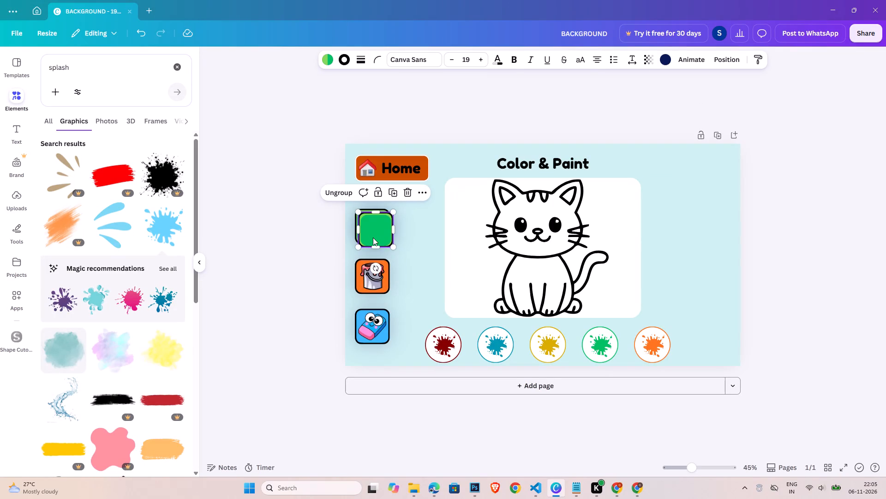
drag(375, 234, 679, 167)
Reshape the green copy into a wide button of about 382 by 133 in the page's upper-right corner.
drag(699, 167, 730, 164)
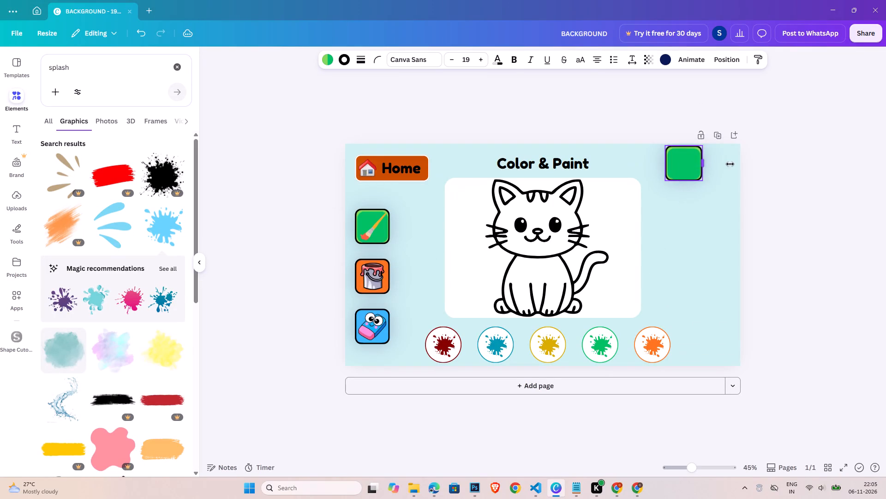
drag(730, 164, 734, 164)
drag(718, 164, 705, 170)
drag(721, 170, 729, 170)
drag(703, 184, 703, 182)
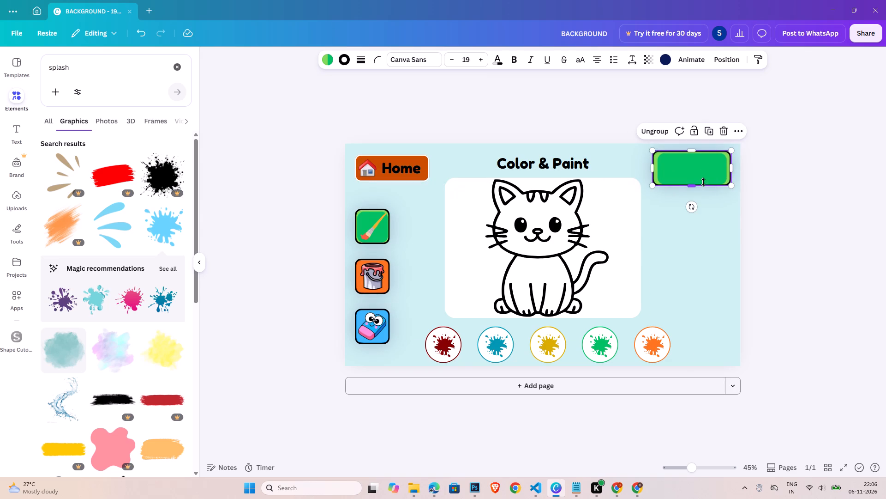
drag(703, 182, 702, 176)
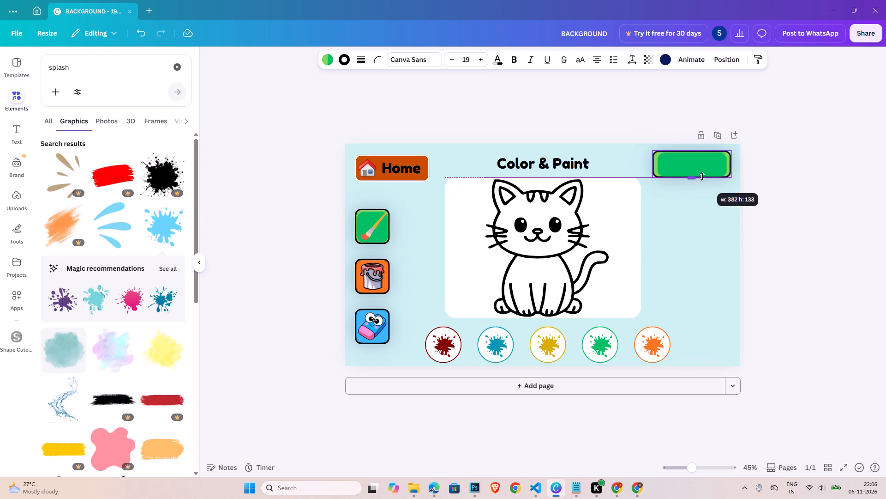
drag(702, 176, 702, 177)
click(759, 216)
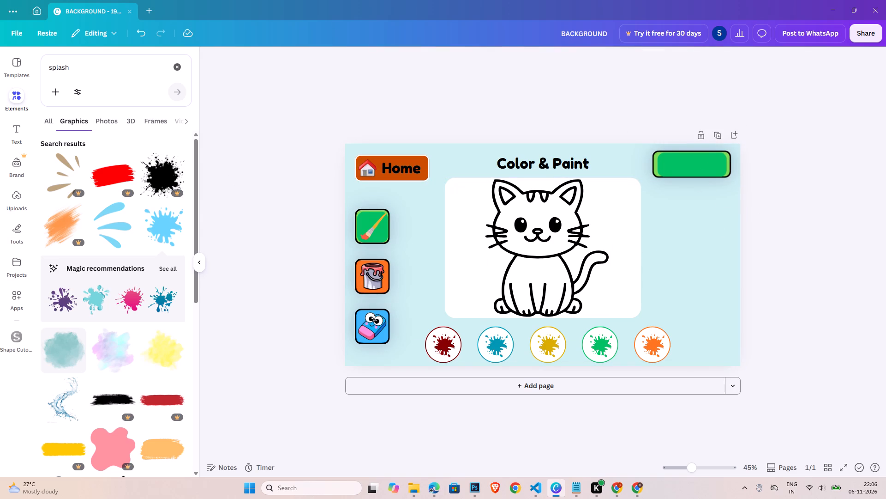
Search the graphics for "star" and look through the results for a suitable star.
click(60, 77)
click(64, 76)
double_click(84, 71)
text(star)
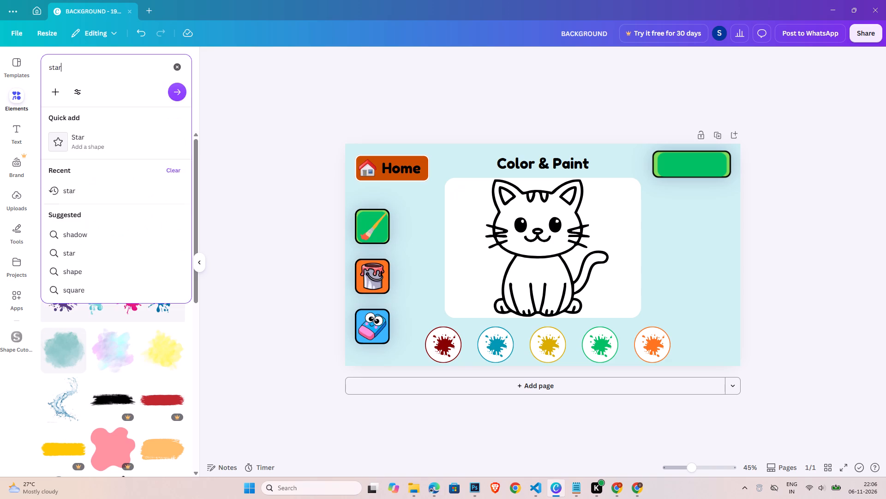
key(Return)
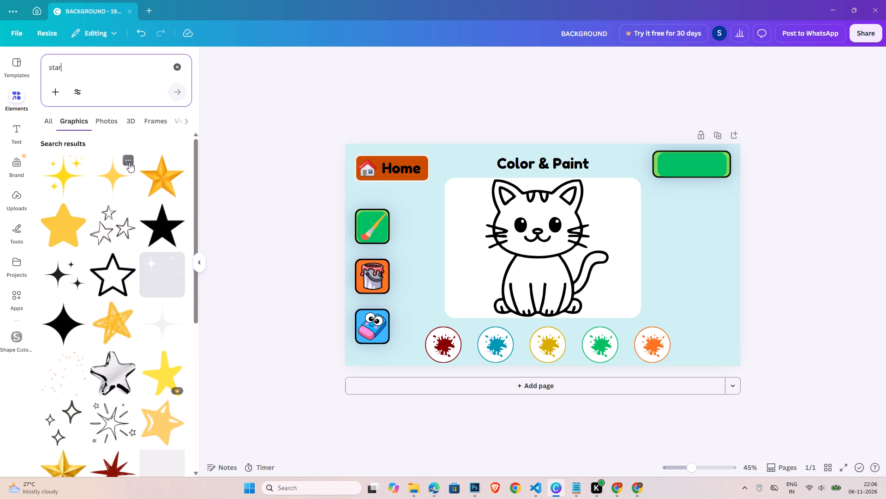
scroll(147, 342, down, 9)
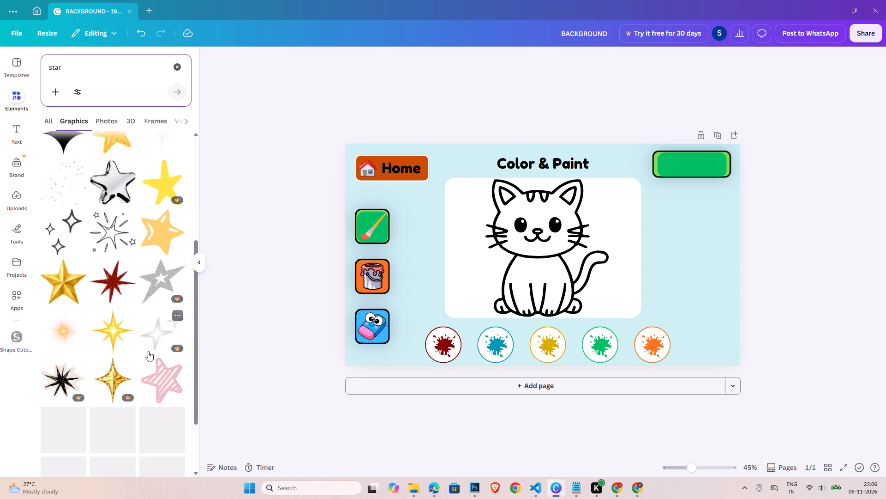
scroll(148, 351, down, 11)
scroll(148, 355, up, 1)
scroll(148, 355, down, 2)
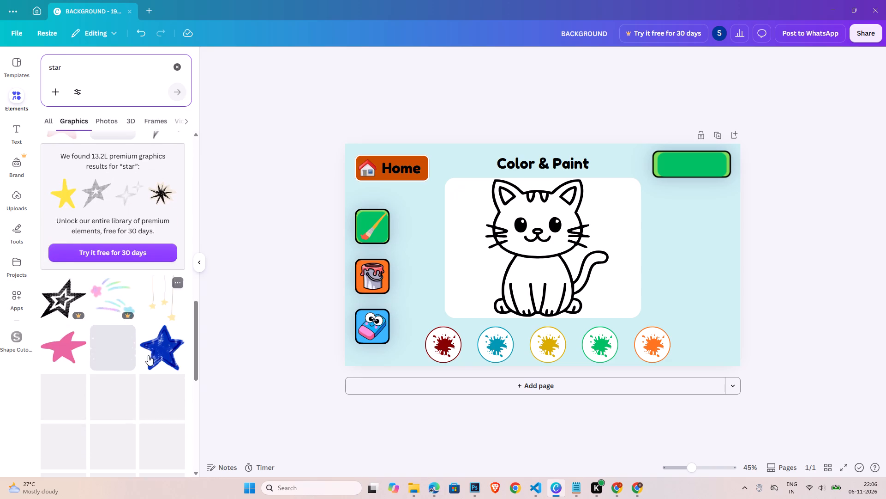
scroll(148, 355, up, 5)
Refine the graphics search to "star smile" and add the first smiling yellow star with orange cheeks to the page.
key(space)
text(s)
text(mile)
key(Return)
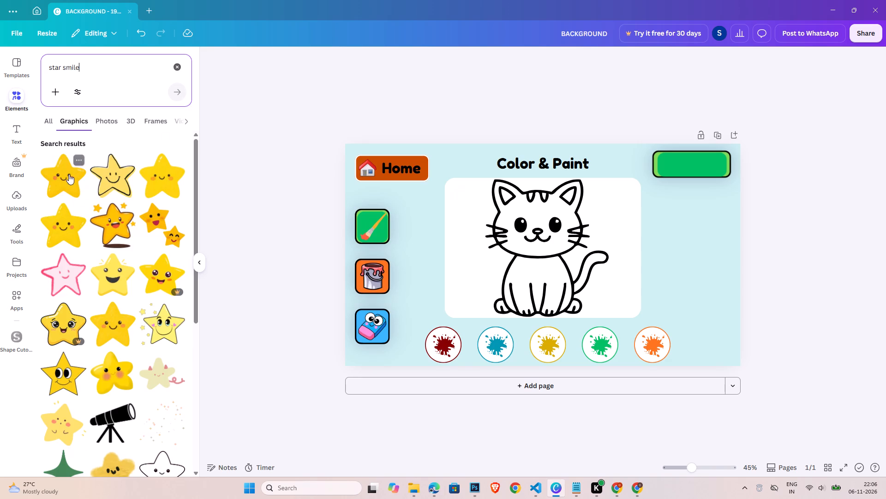
click(57, 184)
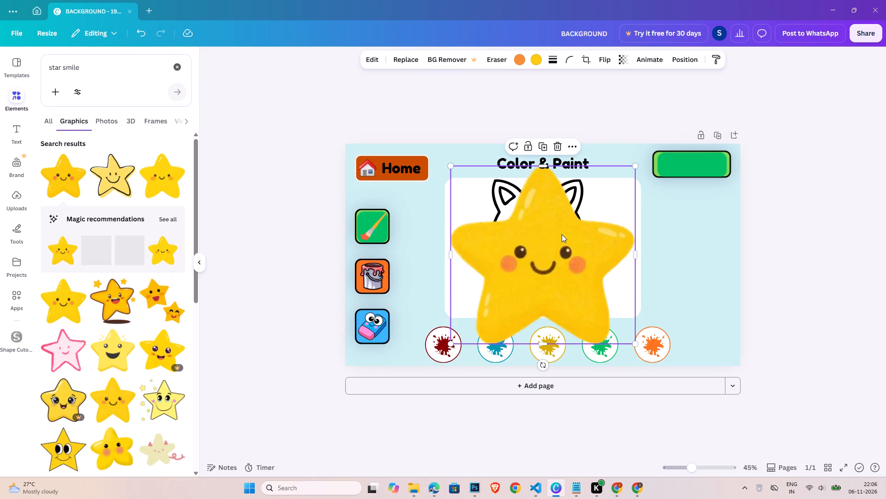
Shrink the smiling star to fit the green button's height and place it at the button's left end.
drag(562, 236, 714, 209)
drag(789, 138, 736, 221)
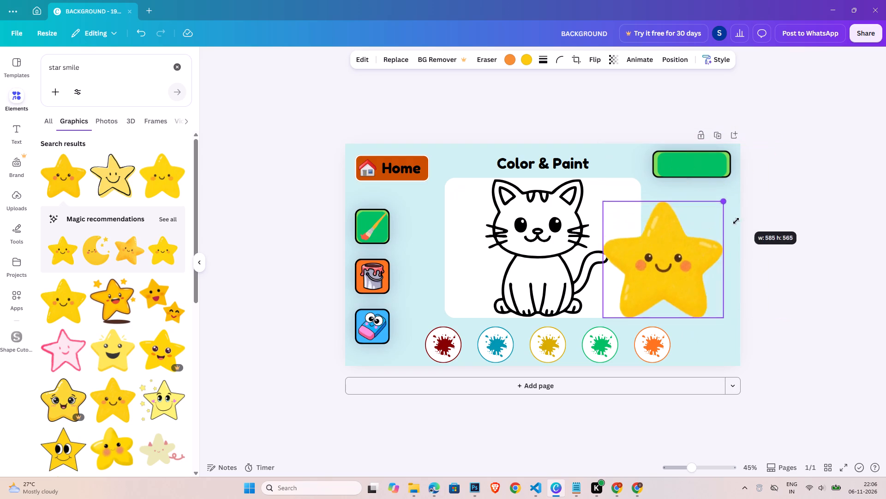
drag(736, 221, 663, 308)
drag(623, 304, 689, 207)
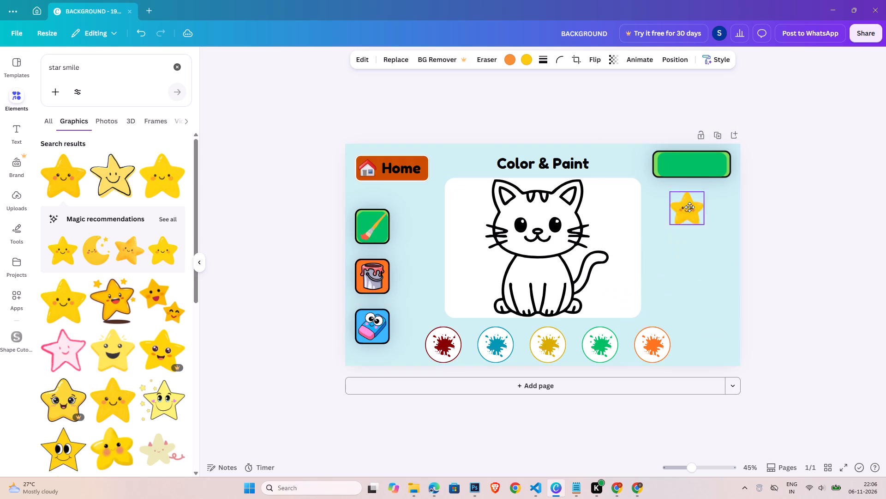
drag(689, 207, 674, 170)
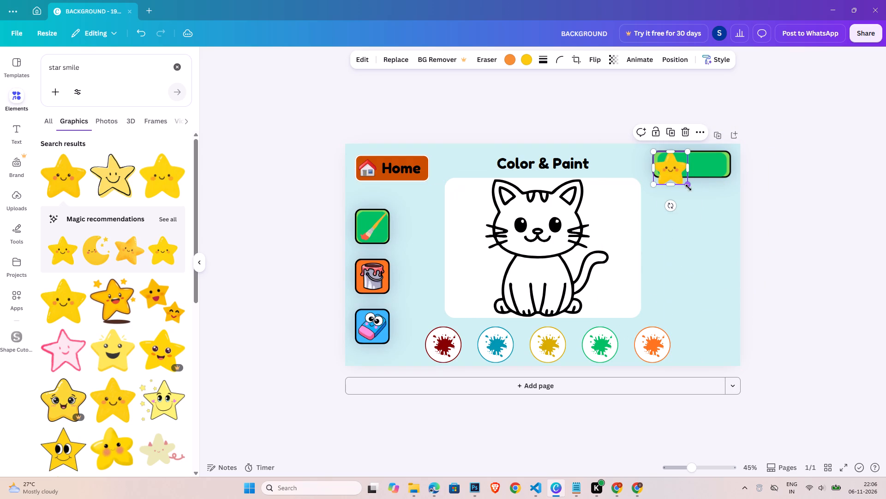
drag(688, 188, 680, 174)
click(667, 164)
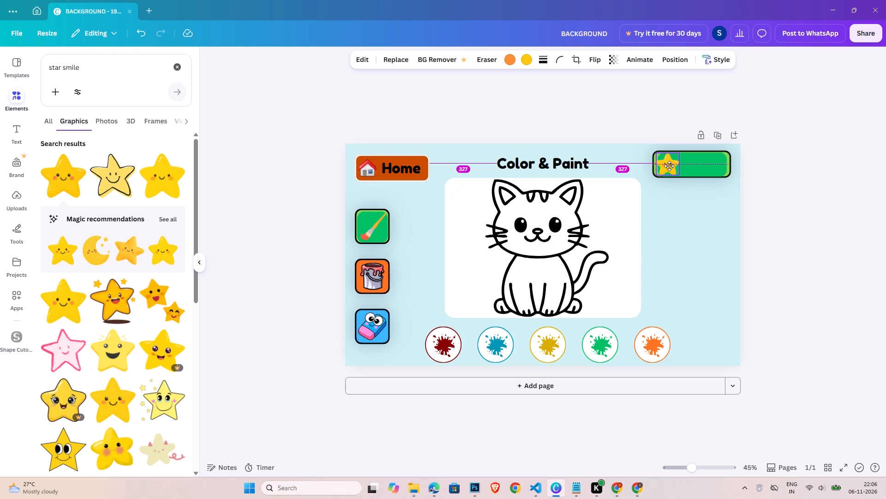
Make the star slightly smaller and reposition it inside the green button's left end.
click(802, 251)
click(671, 165)
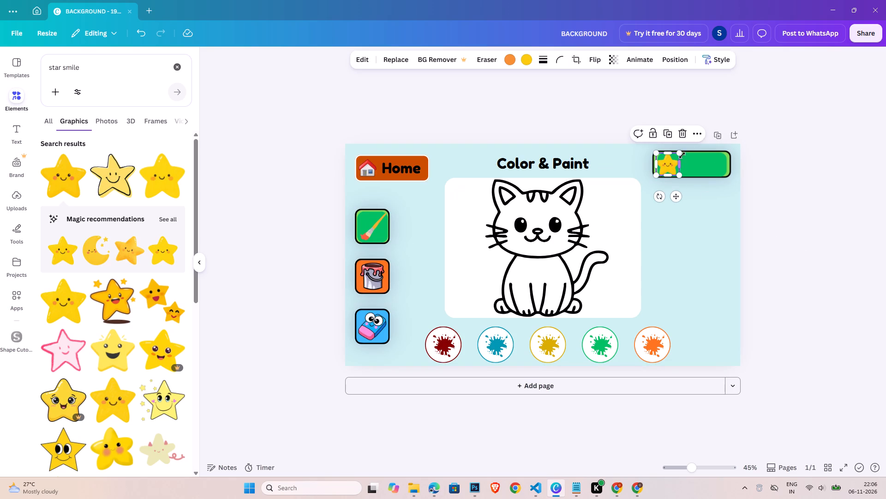
click(683, 152)
click(668, 163)
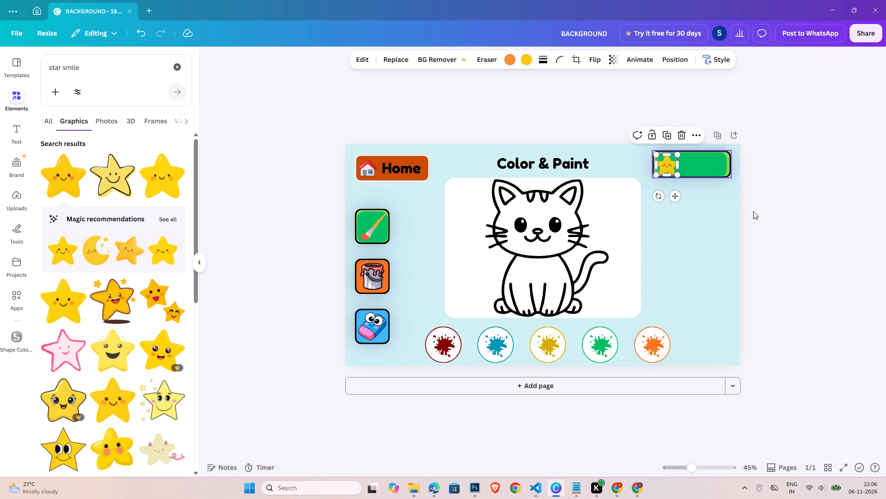
click(754, 212)
Nudge the star five steps up and four steps right inside the green button.
click(664, 165)
key(Up)
key(Up)
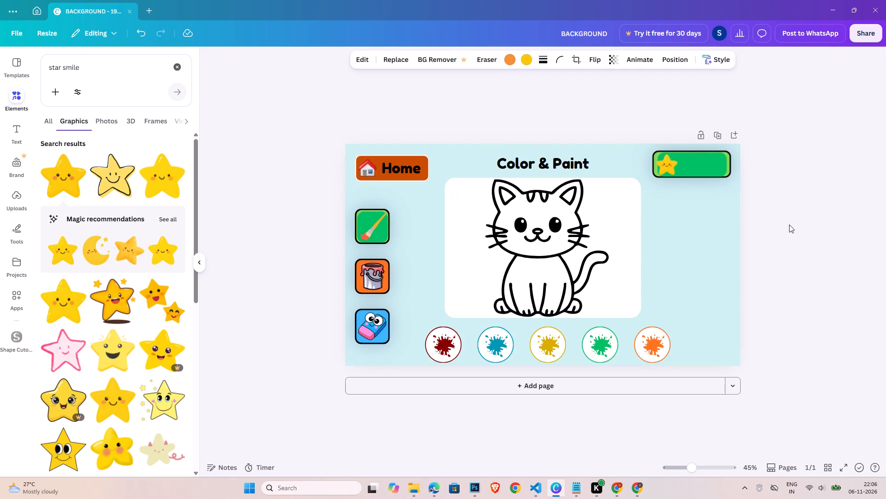
key(Up)
key(Up)
key(Up)
key(Right)
key(Right)
key(Right)
key(Right)
click(788, 225)
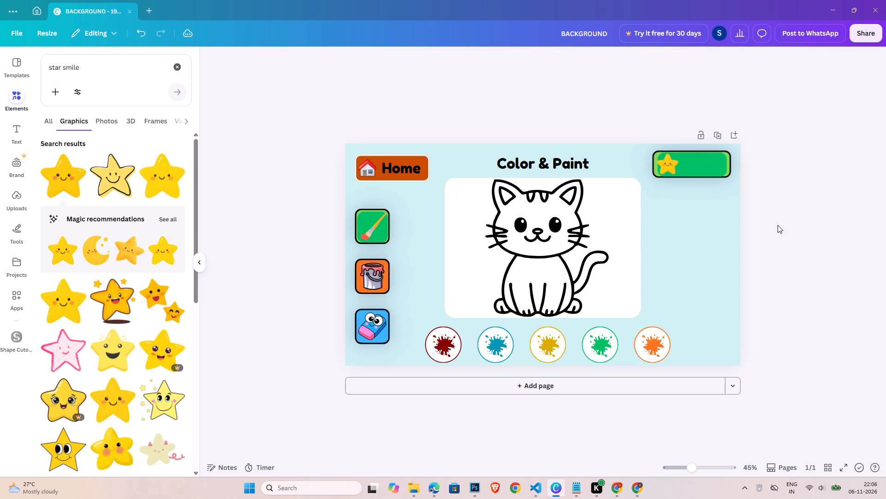
Copy the Home label onto the green star button and change its text to "DONE".
click(411, 169)
key(ctrl+c)
key(ctrl+v)
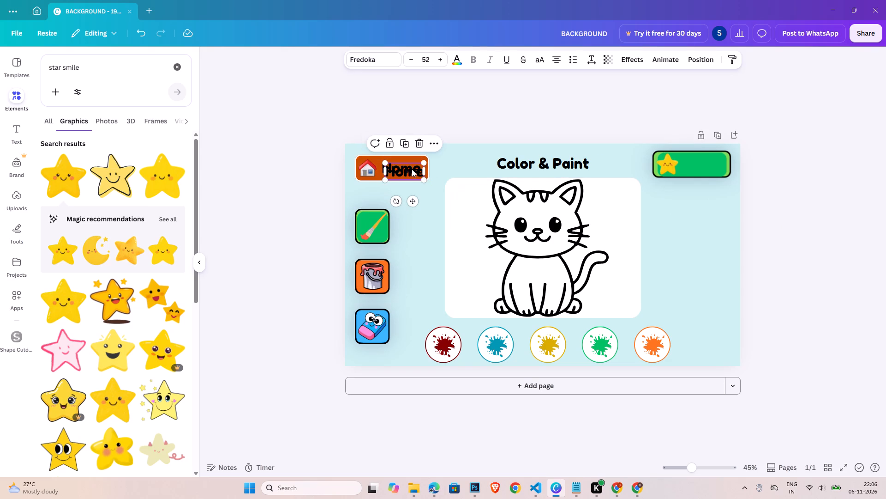
drag(411, 174, 706, 168)
double_click(706, 168)
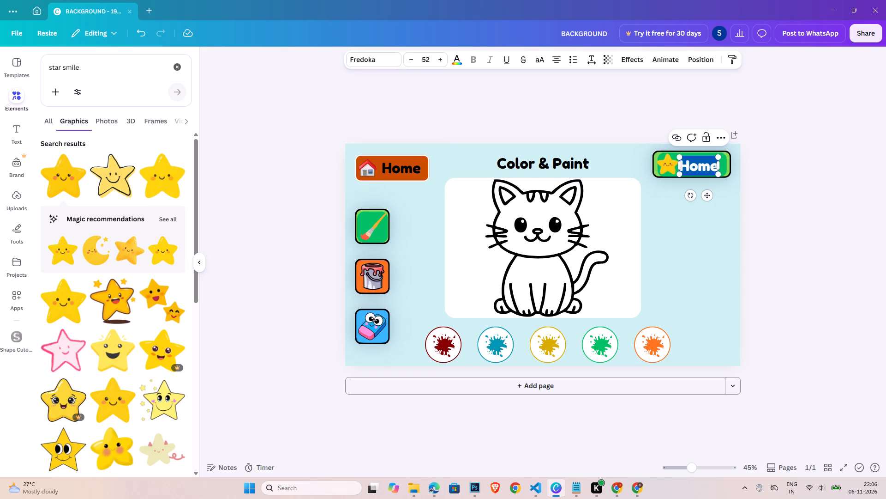
text(DONE)
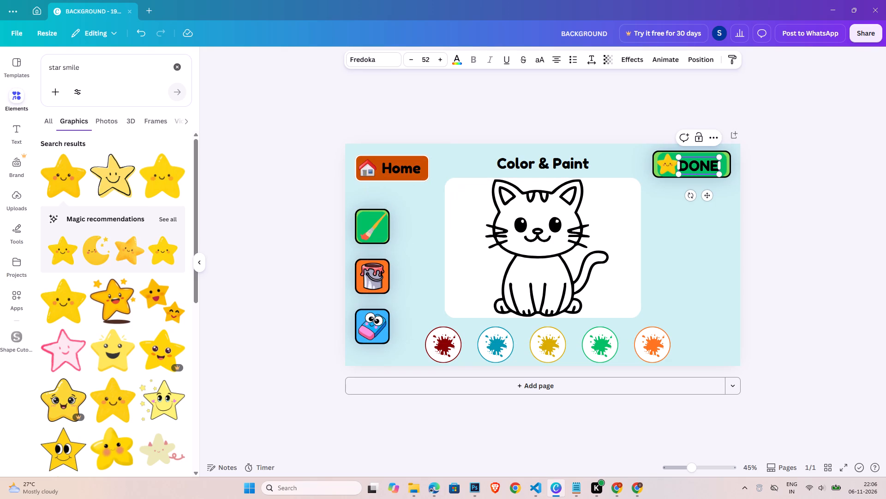
Change the DONE text colour to white.
click(460, 55)
click(171, 386)
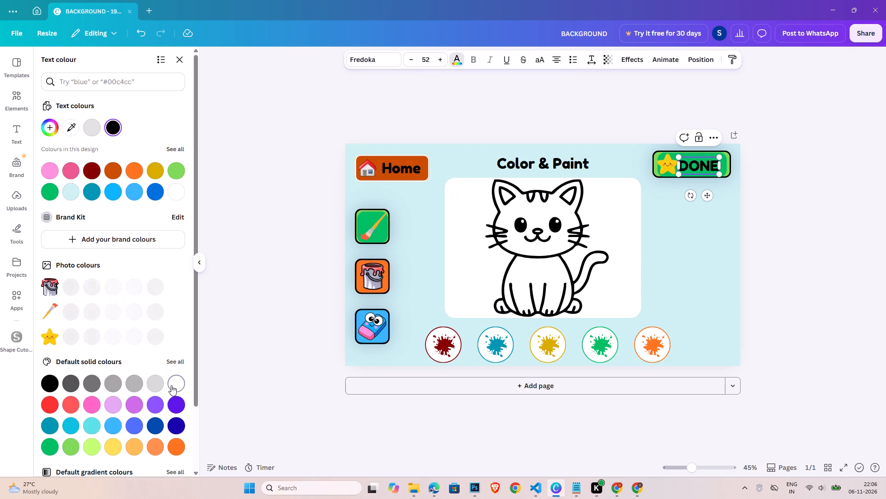
triple_click(709, 170)
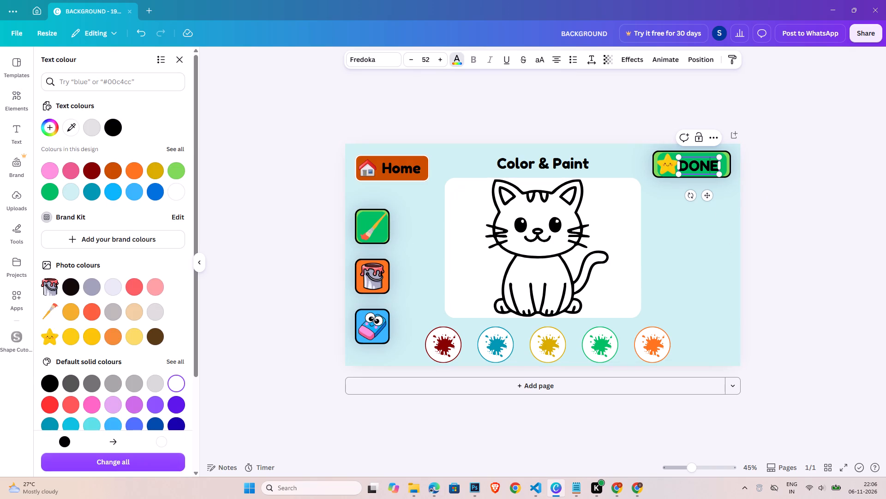
click(172, 384)
double_click(733, 288)
click(802, 233)
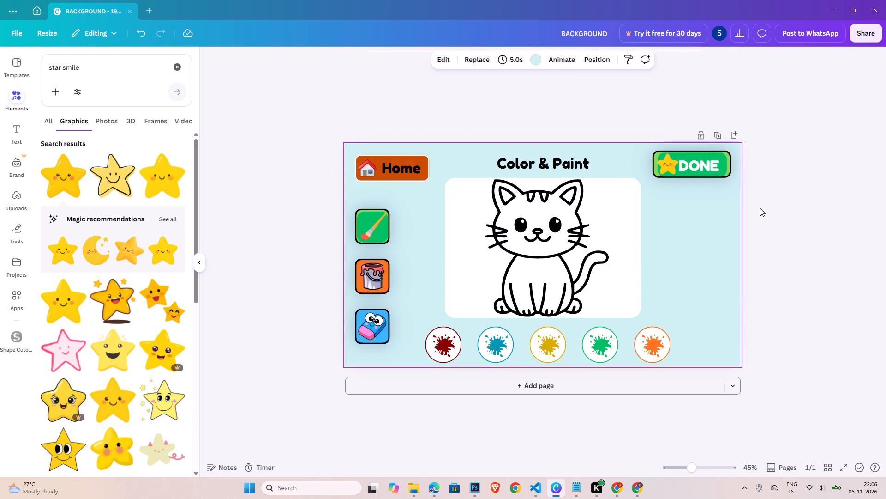
Move the DONE text slightly right, away from the star, inside the green button.
drag(704, 167, 711, 166)
Apply the Outline effect to the DONE text in black.
double_click(711, 166)
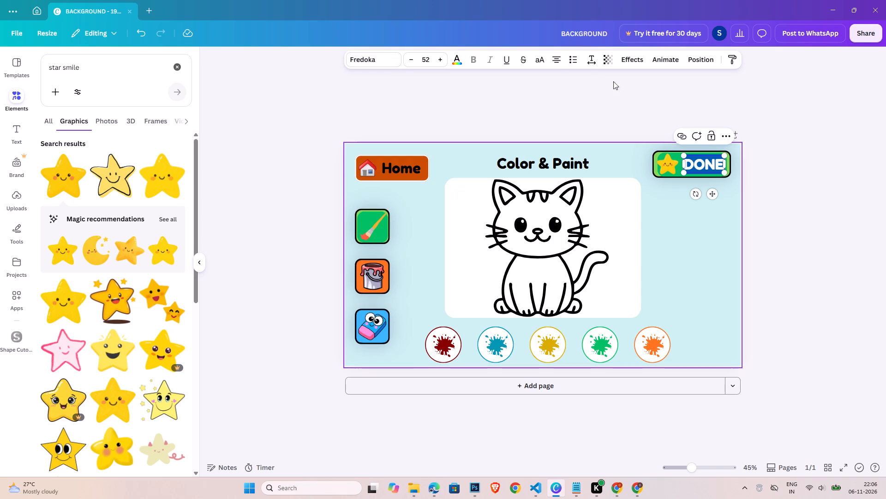
click(634, 61)
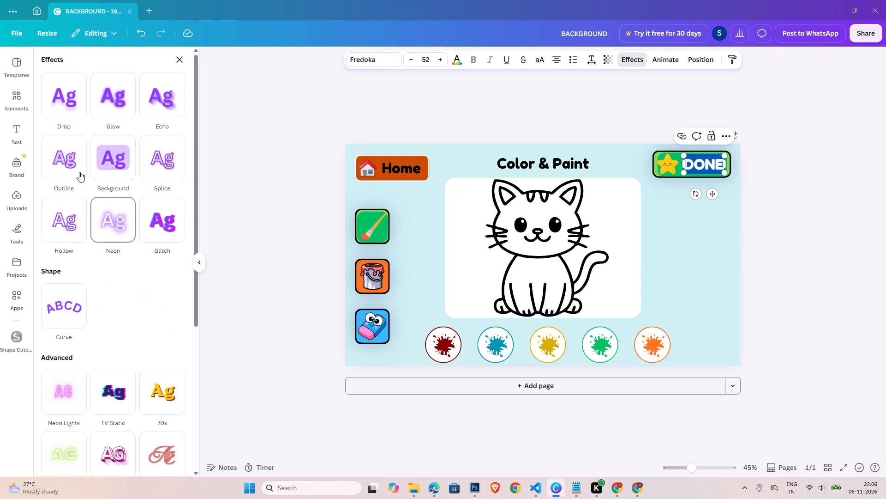
click(74, 166)
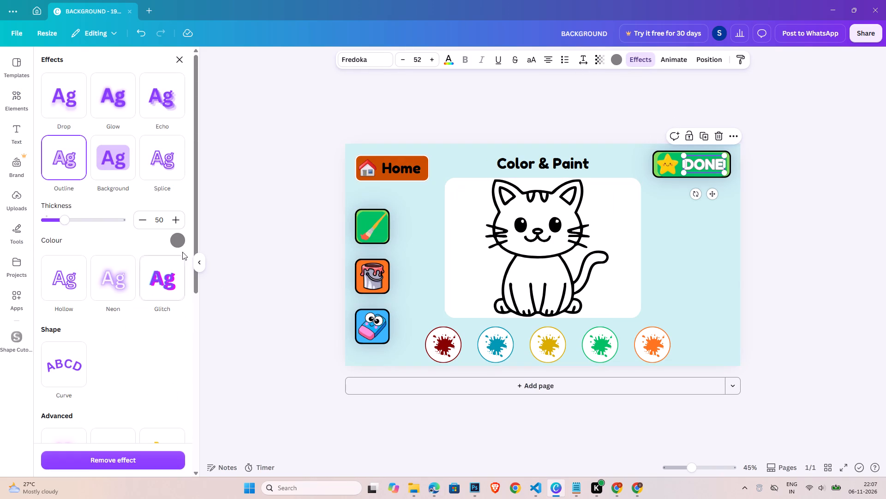
click(178, 243)
click(47, 382)
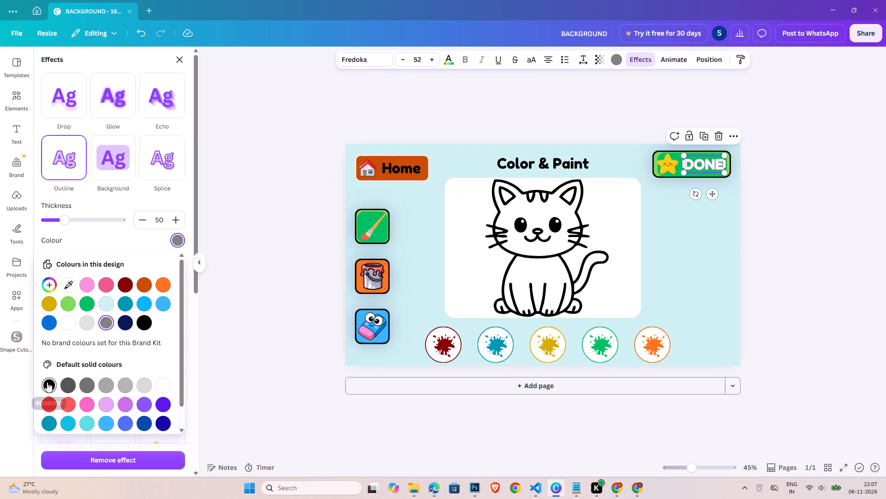
double_click(210, 290)
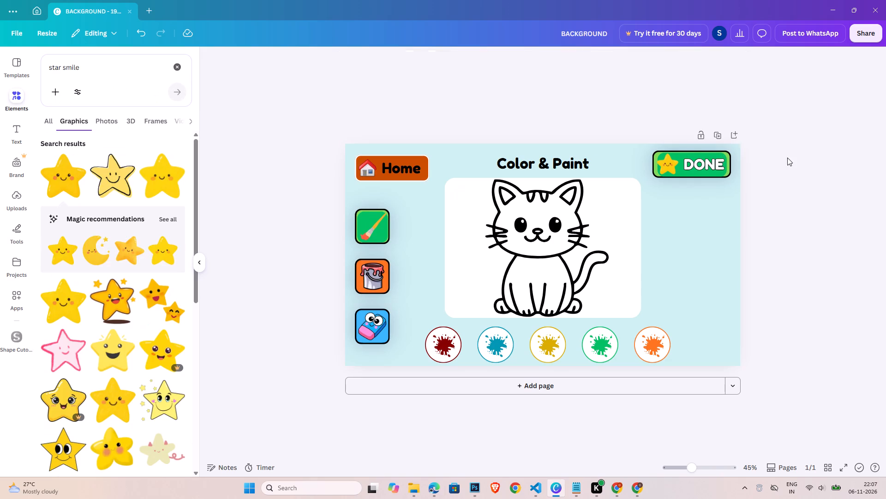
Set the letter spacing of the DONE text to 34.
triple_click(693, 159)
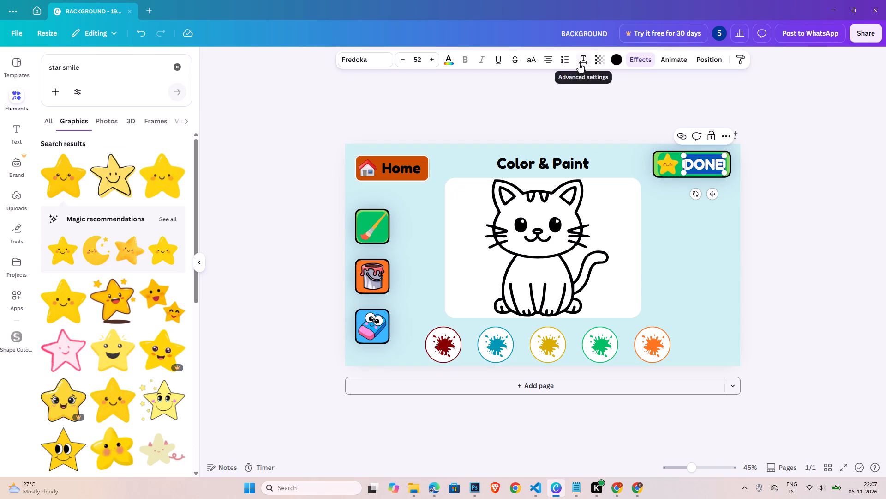
click(579, 63)
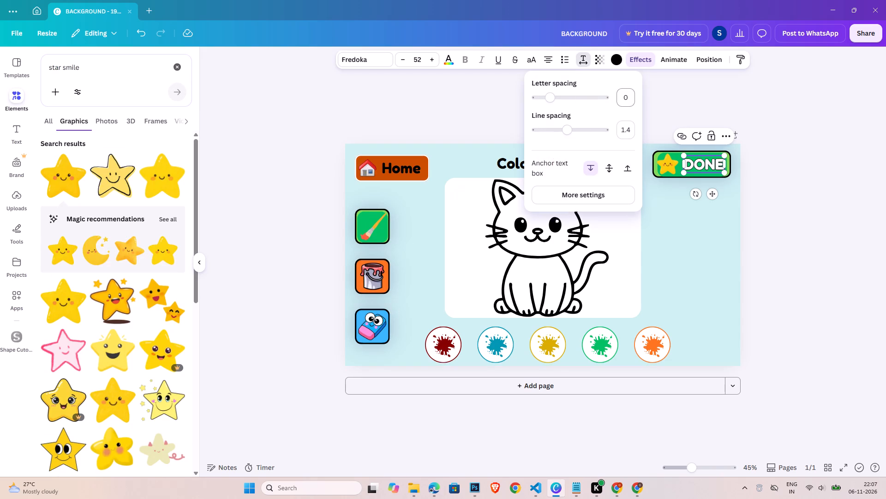
click(626, 101)
key(Up)
key(Up)
key(Up)
key(Up)
key(Up)
key(Up)
key(Up)
key(Up)
key(Up)
key(Up)
key(Up)
key(Up)
key(Up)
key(Up)
key(Up)
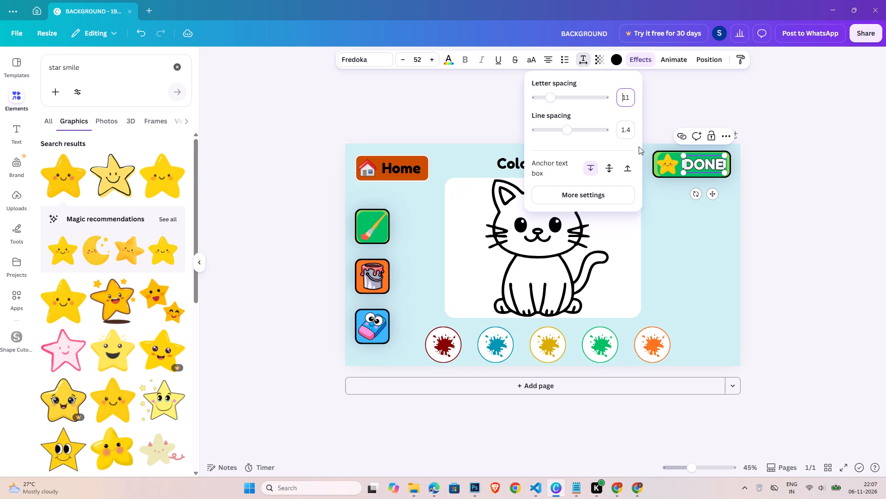
key(Up)
key(Up)
key(Up)
key(Up)
key(Up)
key(Up)
key(Up)
key(Up)
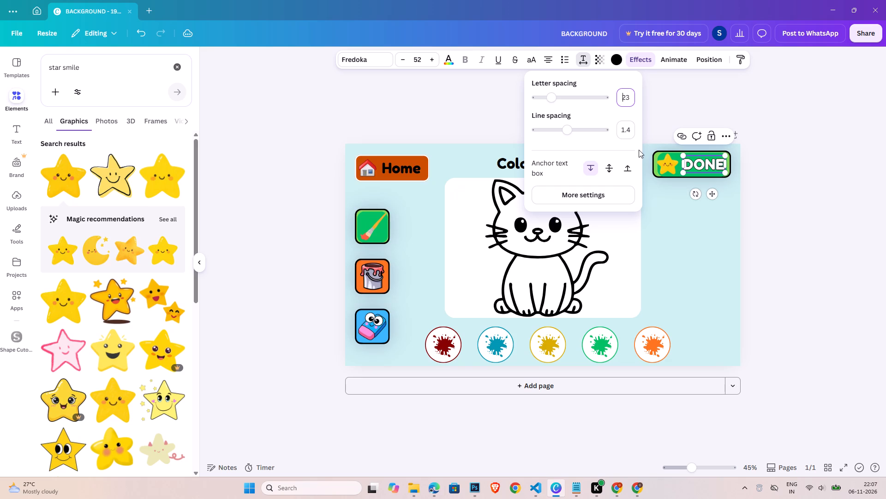
key(Up)
key(Up)
key(Up)
key(Up)
key(Up)
key(Up)
key(Up)
key(Up)
key(Up)
key(Up)
key(Up)
key(Return)
click(772, 174)
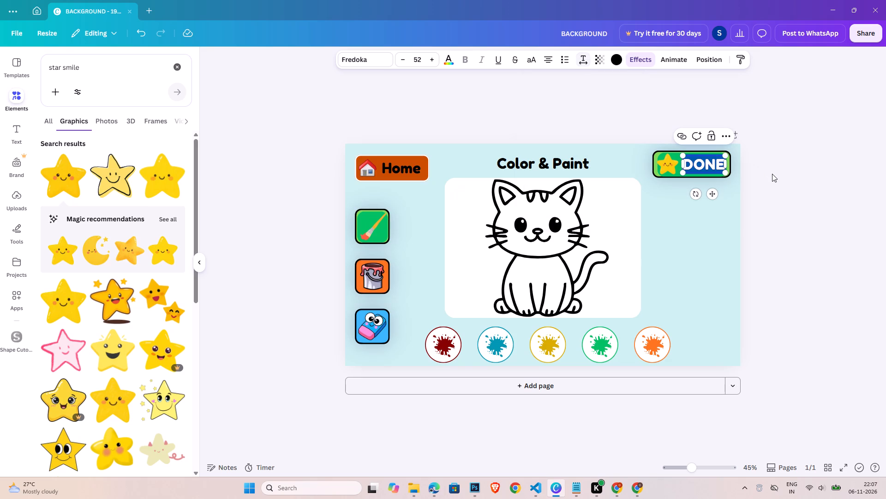
click(774, 179)
Nudge the DONE text five steps left and one step back right inside the green button.
click(723, 164)
key(Left)
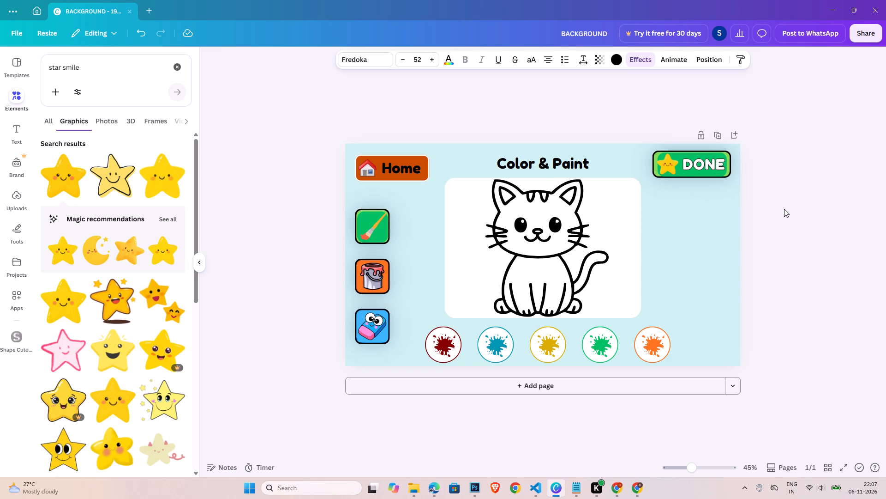
key(Left)
key(Left)
key(Left)
key(Left)
key(Right)
click(784, 209)
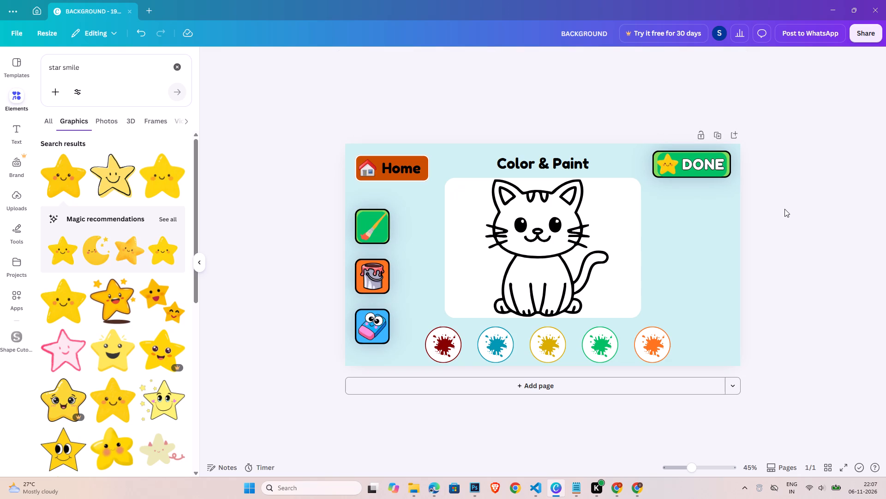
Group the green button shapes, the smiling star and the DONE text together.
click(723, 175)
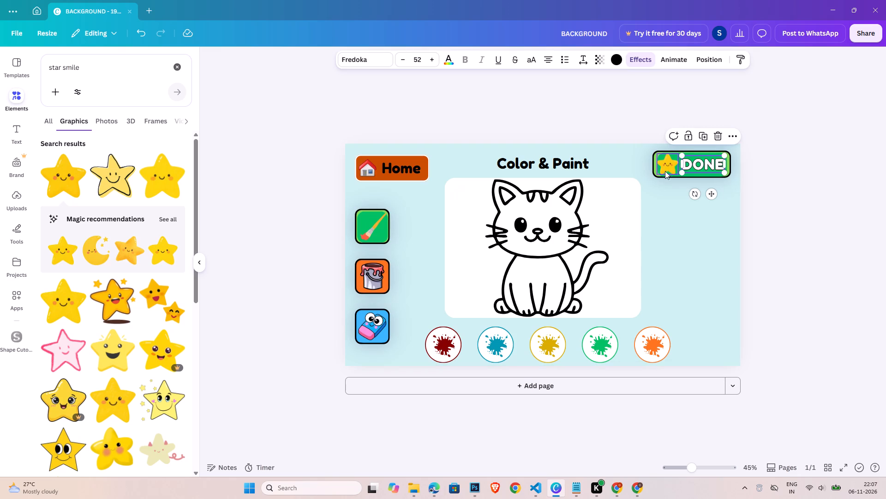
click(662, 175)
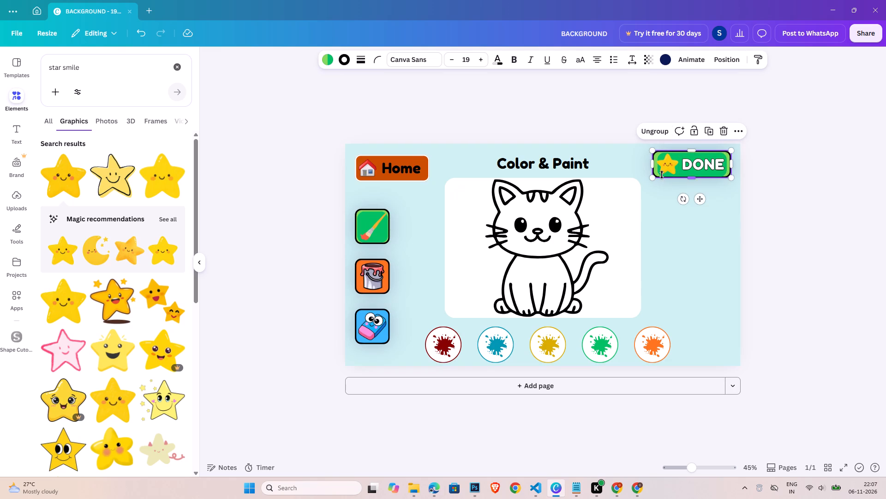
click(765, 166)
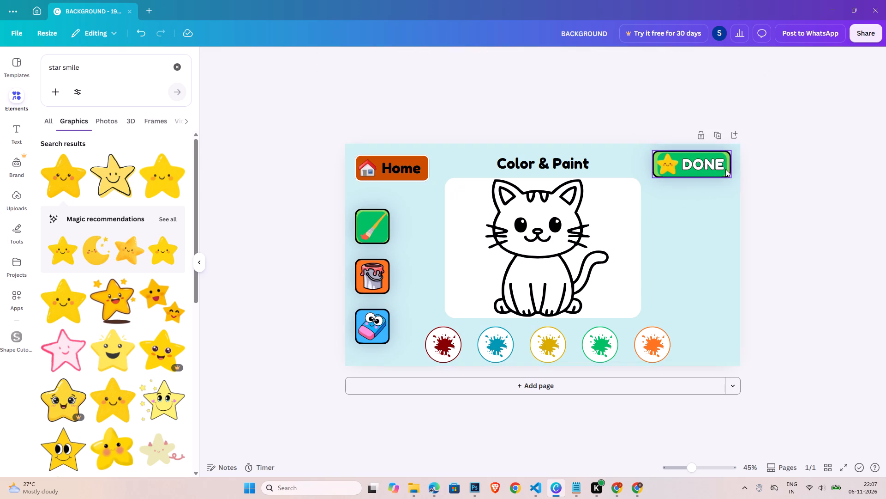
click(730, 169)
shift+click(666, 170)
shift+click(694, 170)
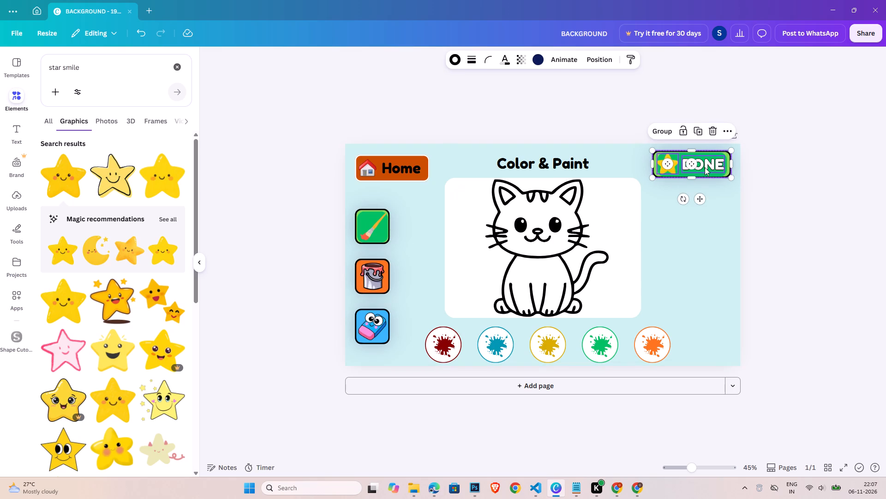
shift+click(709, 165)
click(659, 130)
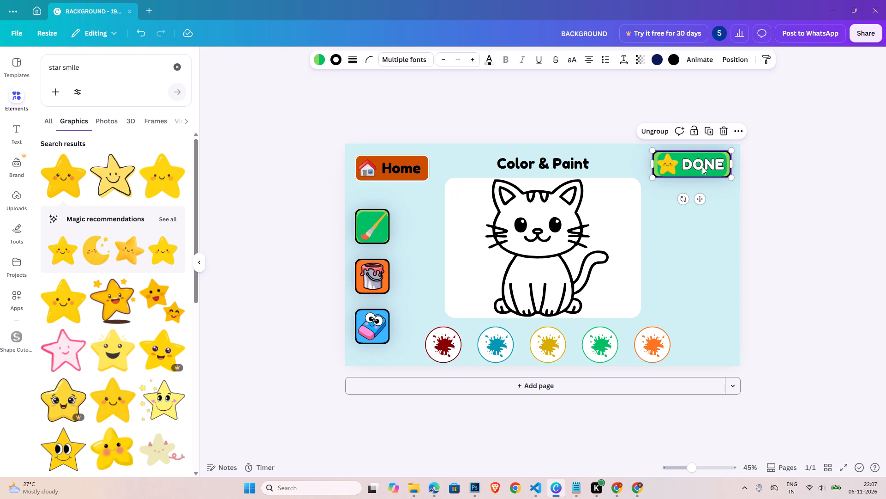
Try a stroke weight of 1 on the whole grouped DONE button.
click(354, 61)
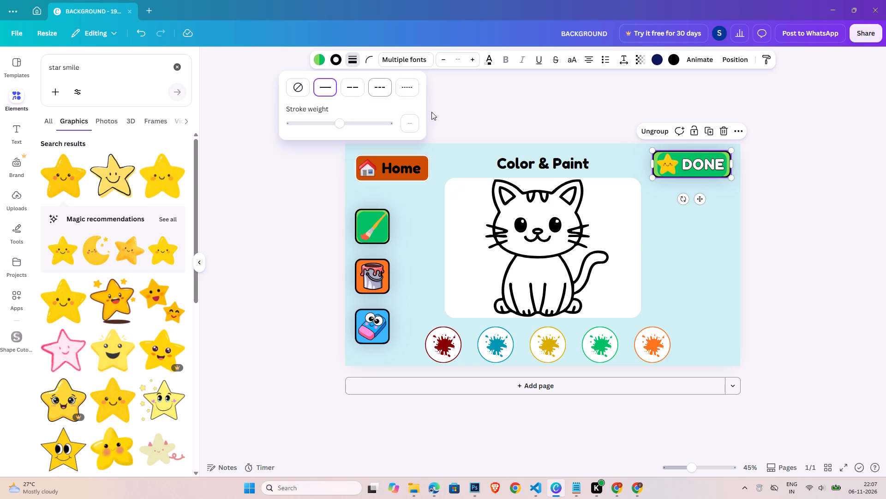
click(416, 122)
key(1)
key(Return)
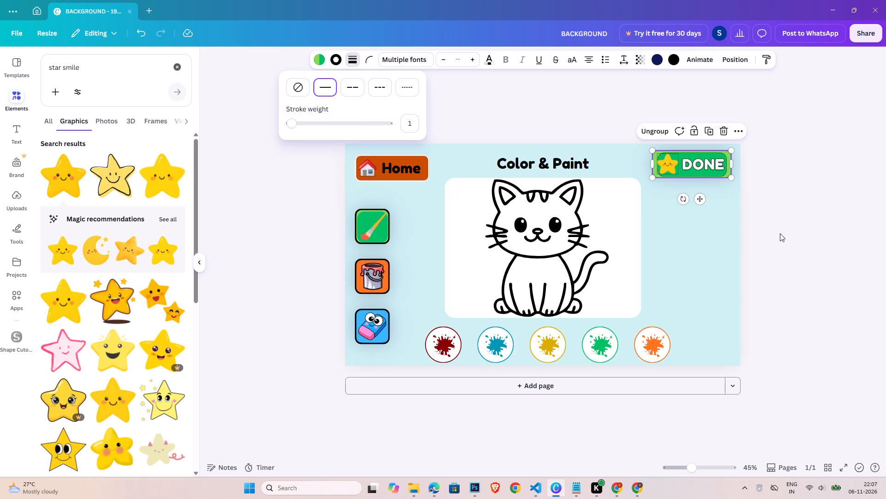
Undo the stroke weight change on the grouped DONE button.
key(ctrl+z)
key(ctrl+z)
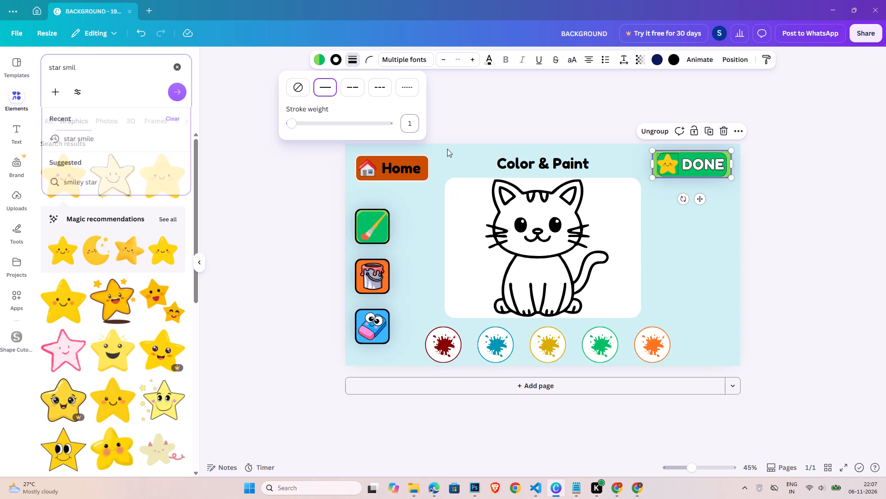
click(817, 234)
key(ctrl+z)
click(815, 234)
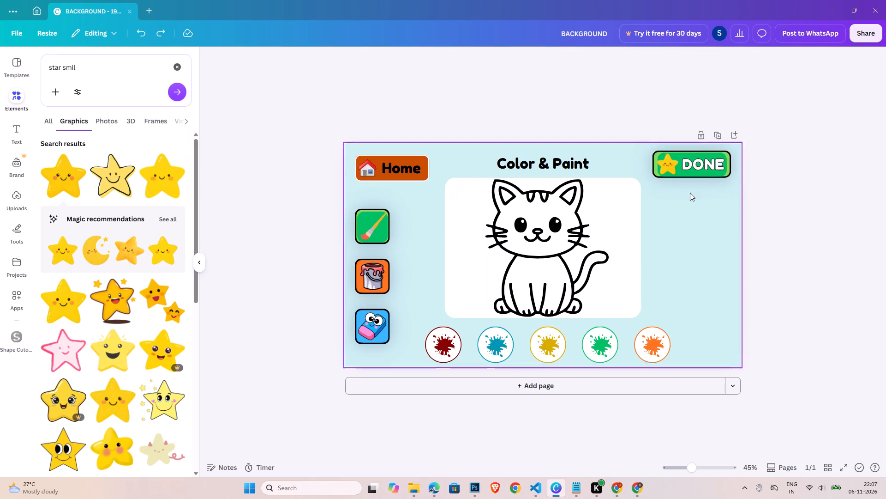
Ungroup the DONE button so its shapes can be edited separately.
click(664, 159)
click(649, 136)
click(761, 224)
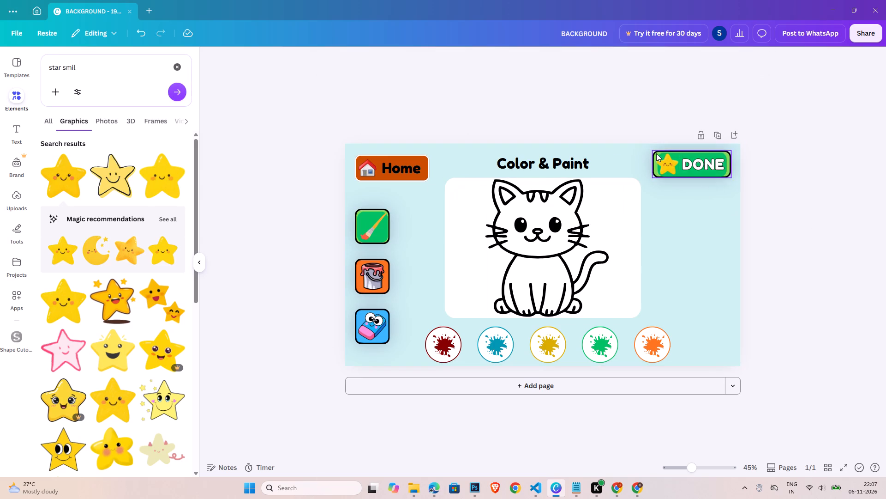
Set the stroke weight of the DONE button's outer light green shape to 1.
click(657, 153)
click(653, 154)
click(482, 60)
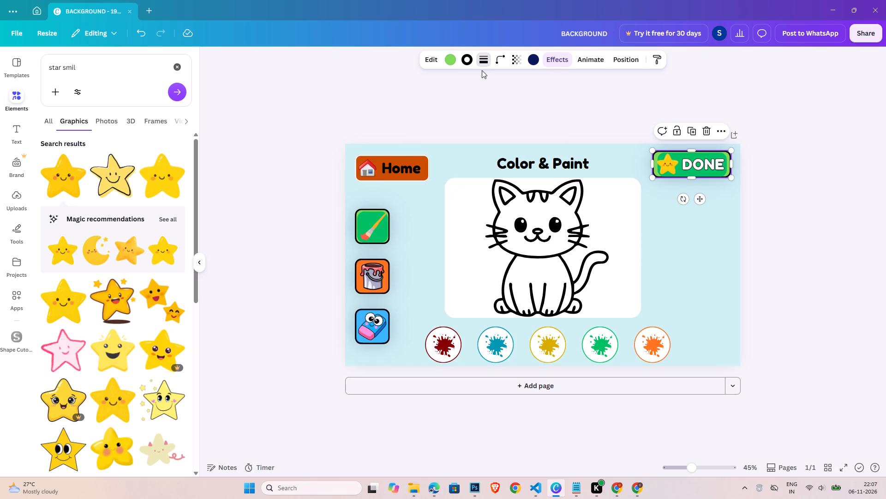
click(532, 128)
key(1)
key(Return)
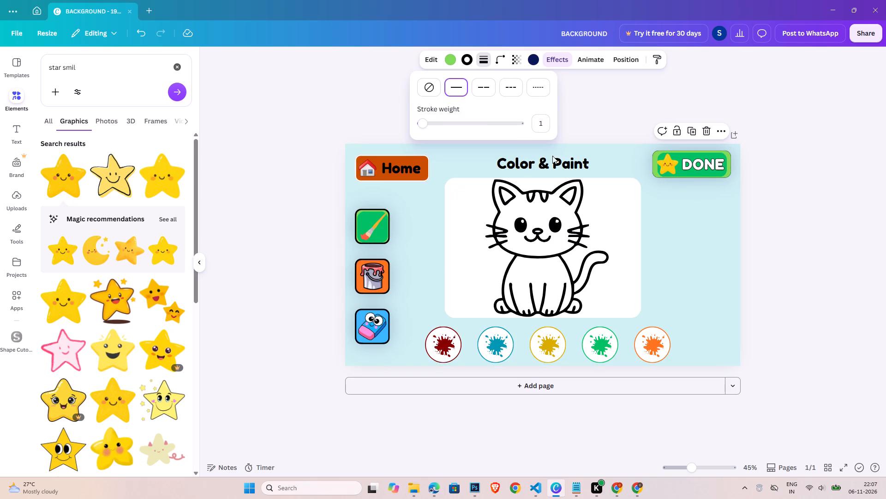
double_click(806, 265)
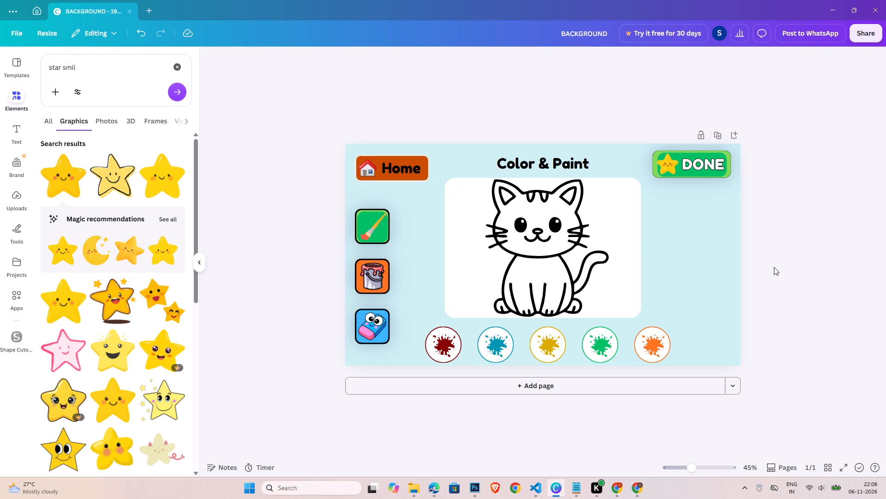
Group all the elements on the Color & Paint page into one group.
click(839, 311)
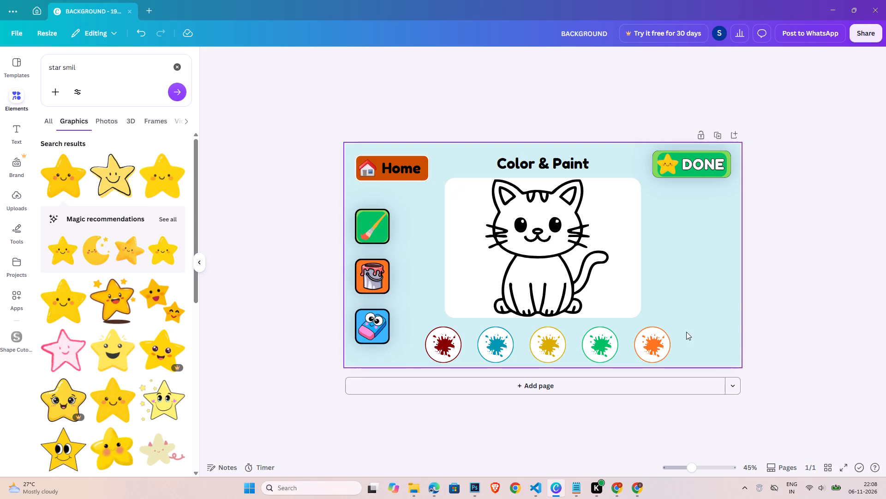
drag(292, 139, 883, 404)
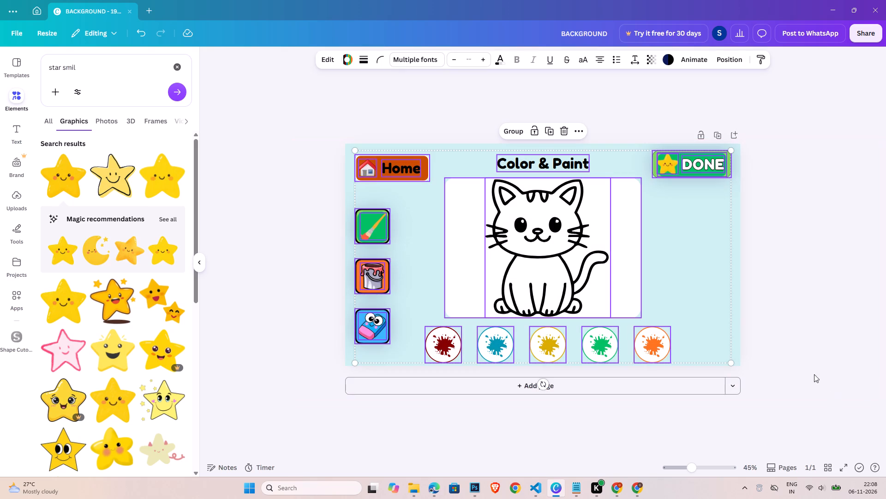
click(507, 117)
click(349, 132)
drag(266, 155, 631, 374)
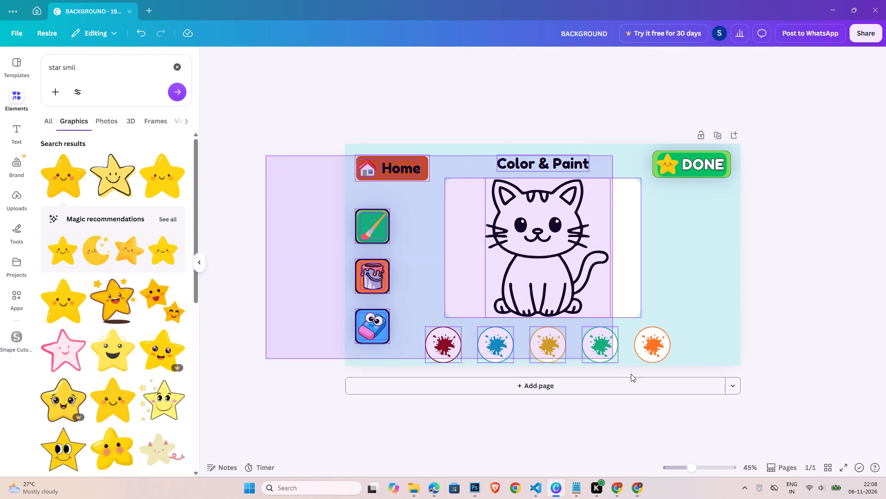
drag(631, 374, 743, 381)
click(515, 127)
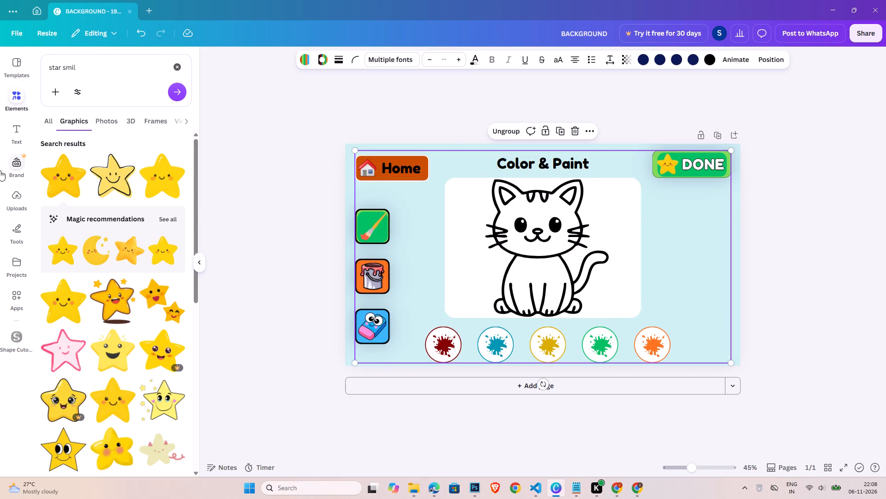
Search graphics for "cloud", add the faint grey-blue cloud, shrink it to about 504 px wide and place it beside the paint bucket button.
triple_click(67, 73)
text(cloud)
key(Return)
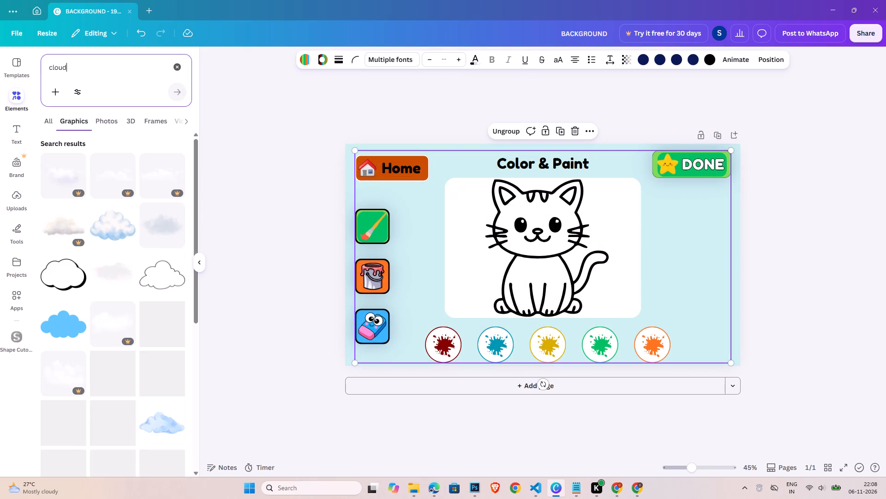
click(173, 237)
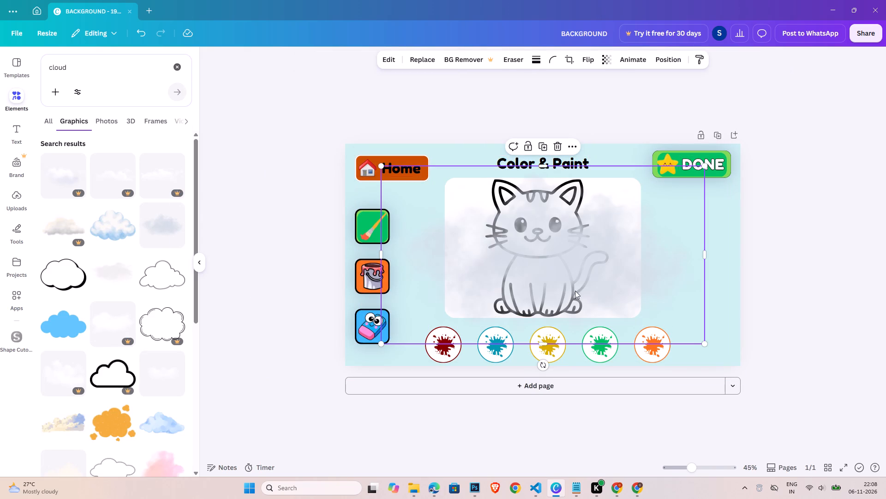
drag(577, 269, 545, 274)
click(668, 352)
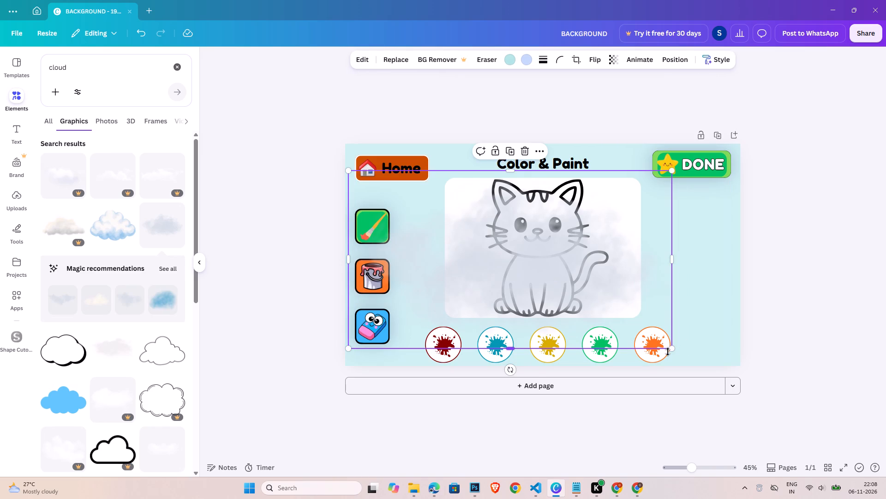
drag(671, 349, 439, 252)
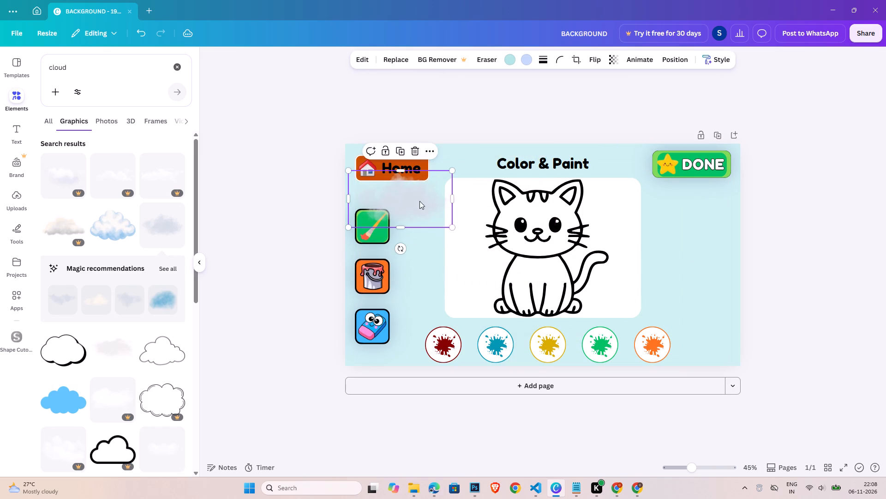
drag(419, 199, 425, 295)
Send the small cloud backward so it sits behind the grouped page elements.
scroll(125, 362, down, 4)
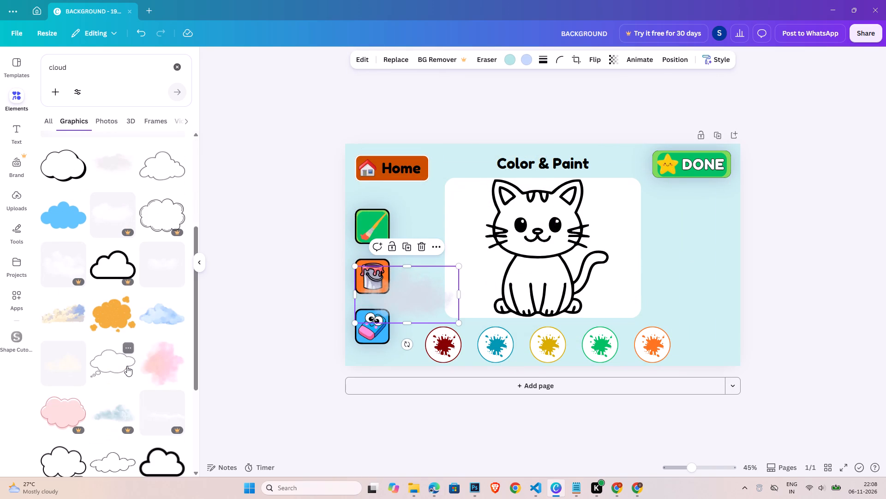
scroll(127, 366, down, 6)
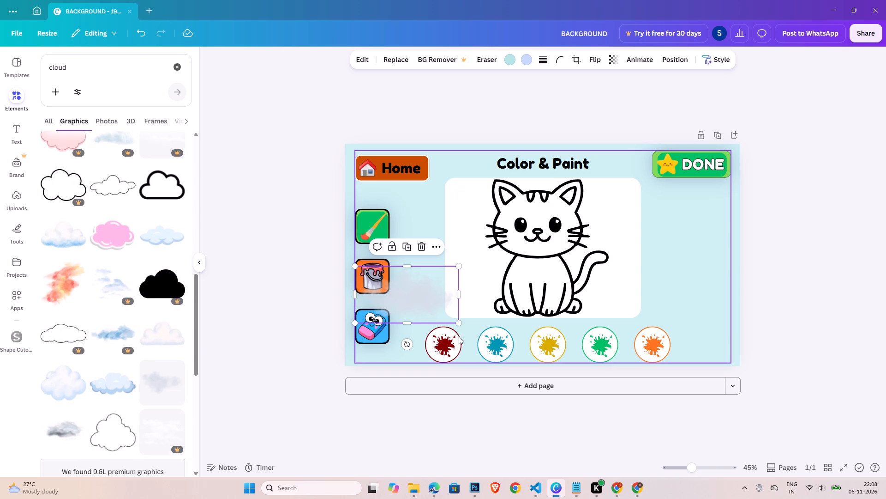
scroll(144, 381, down, 8)
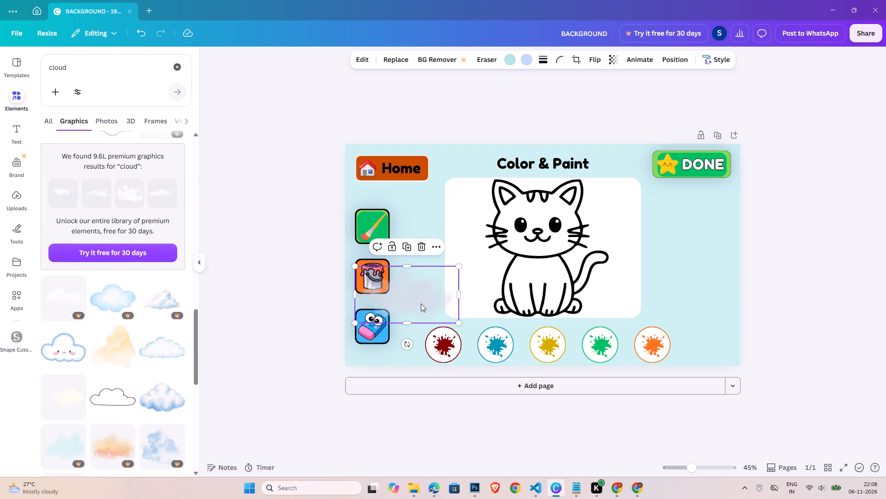
click(670, 58)
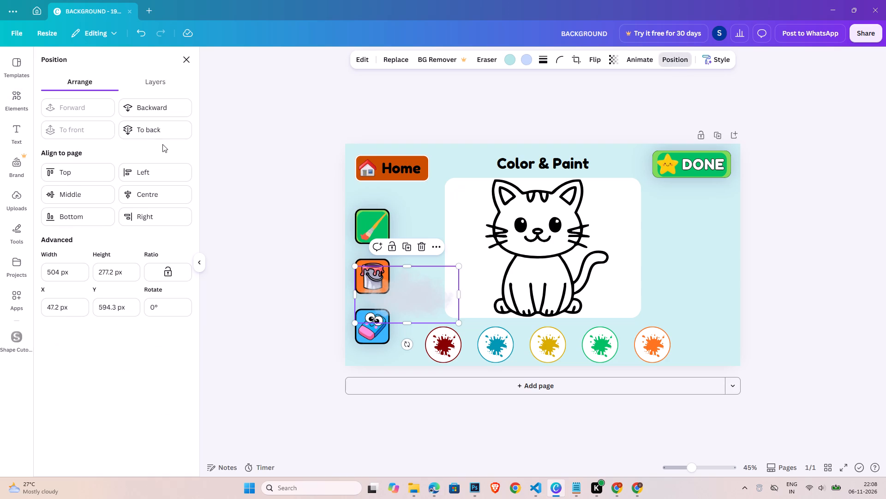
click(153, 106)
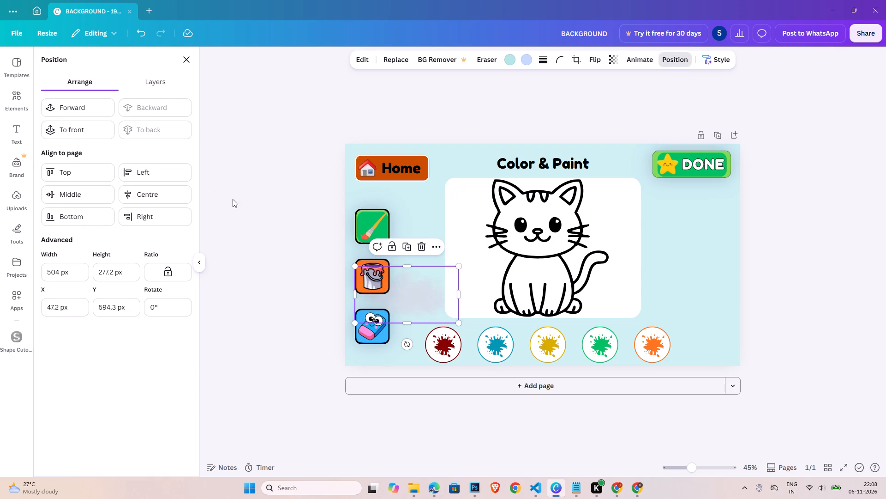
Duplicate the cloud, place the copy under the lower part of the drawing card at about X 467, Y 702 px, and send it backward.
key(ctrl+c)
key(ctrl+v)
drag(431, 297, 501, 309)
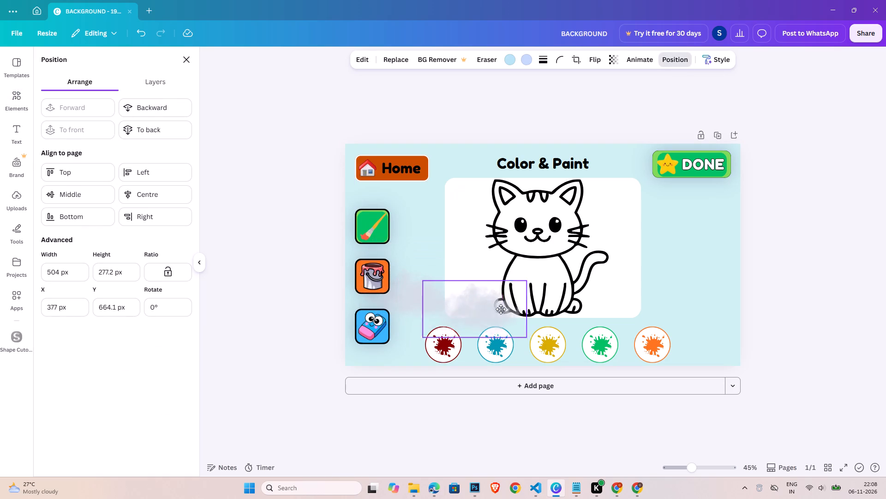
drag(501, 309, 514, 316)
key(ctrl+c)
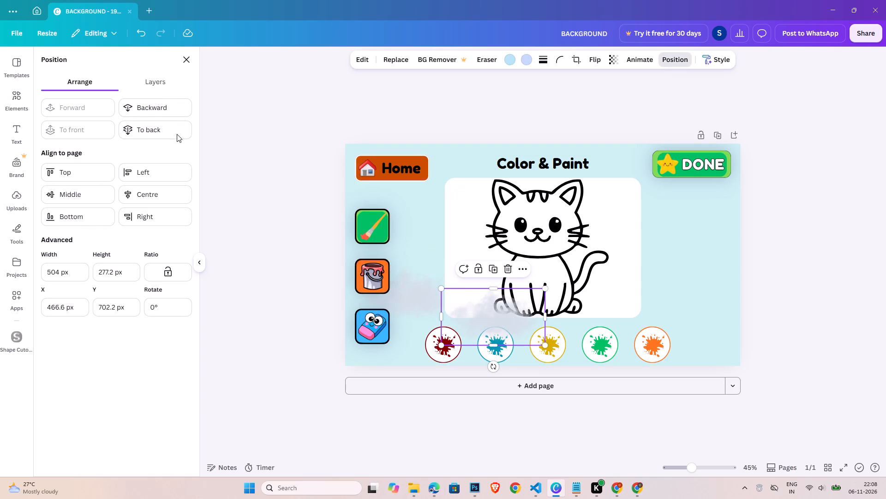
click(165, 108)
Add two more copies of the cloud to the right of the cat drawing, one above the other.
key(ctrl+v)
key(ctrl+v)
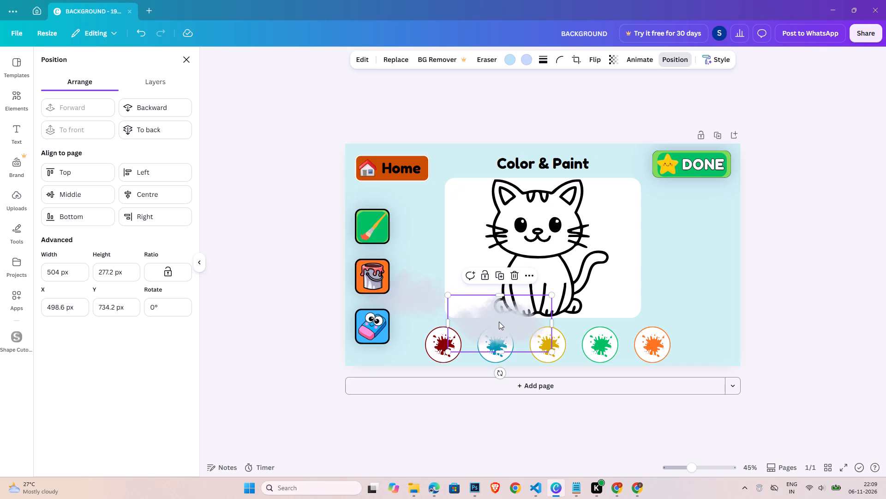
drag(499, 322, 690, 251)
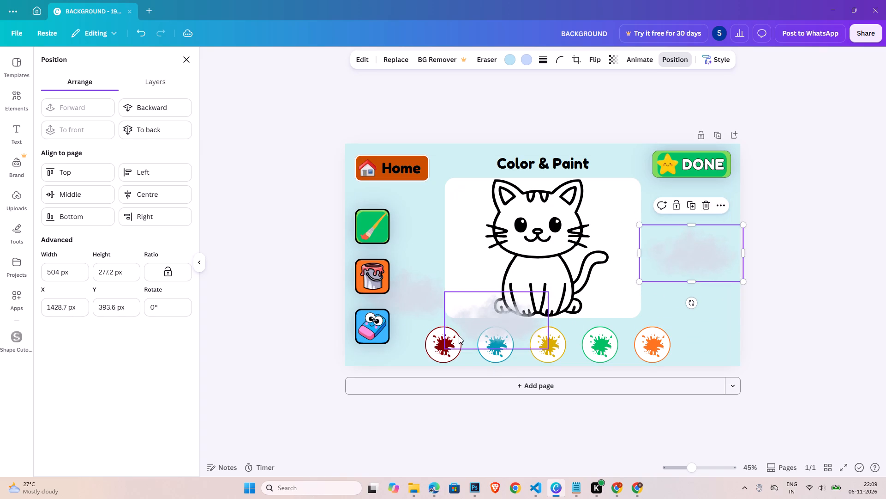
drag(497, 325, 706, 317)
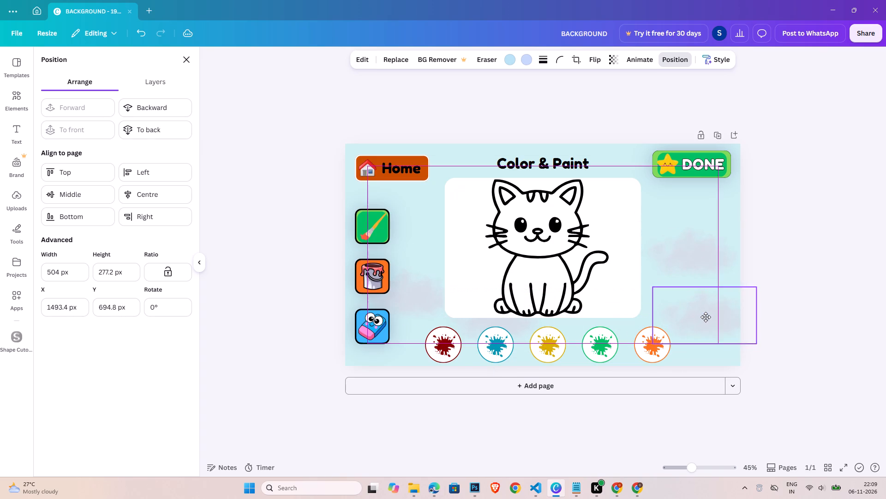
drag(706, 317, 700, 309)
click(829, 327)
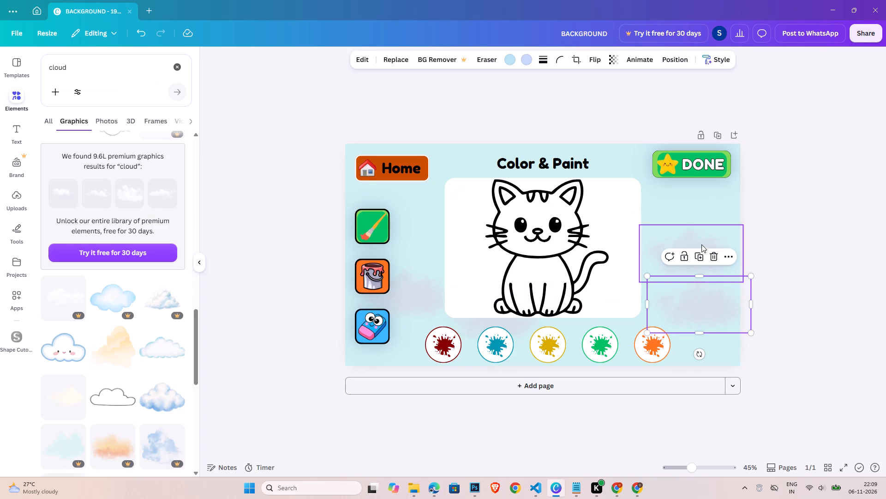
Move the upper right cloud partly over the white drawing card's right edge and send it backward behind the card.
click(779, 247)
drag(702, 243, 654, 231)
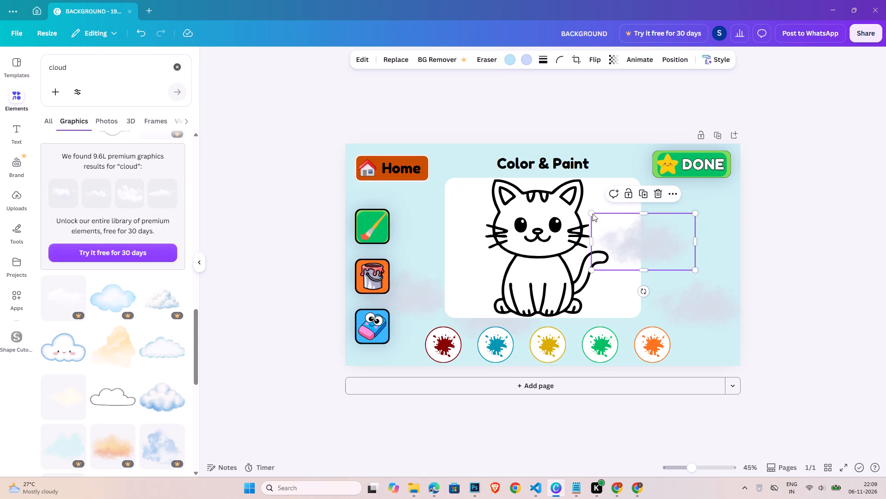
click(681, 61)
click(152, 110)
double_click(870, 227)
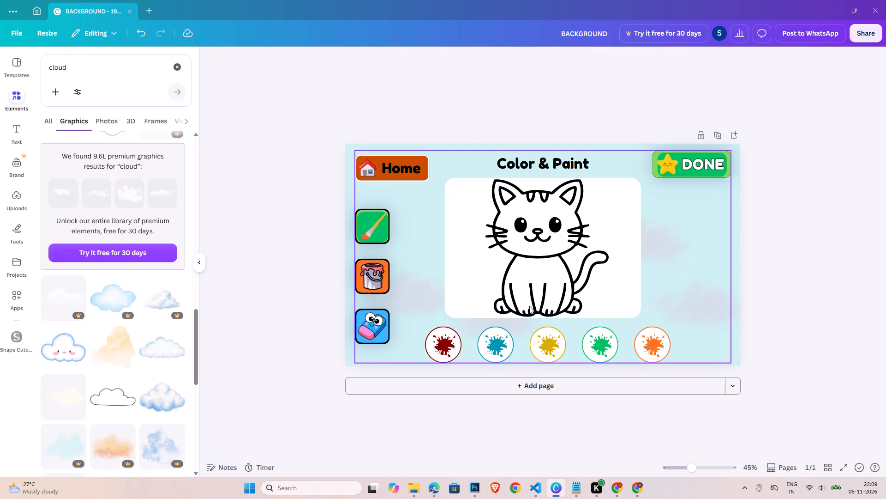
Duplicate the Color & Paint page as page 2.
click(715, 134)
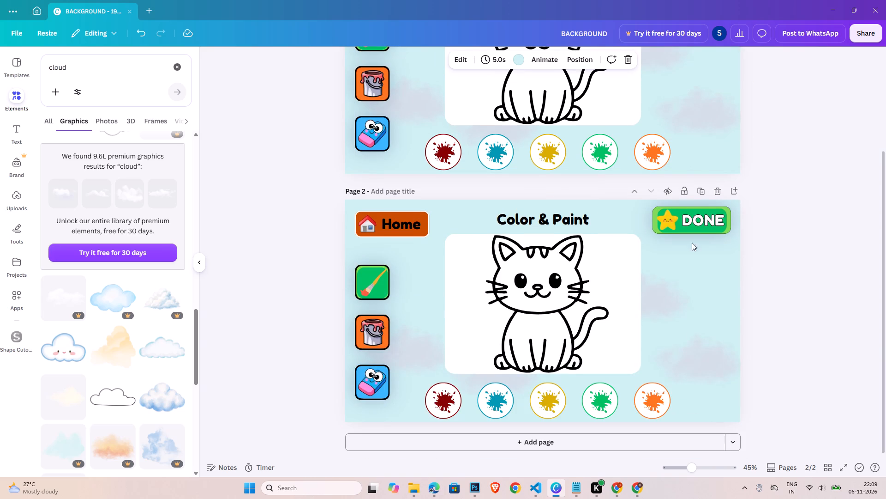
Change the page 2 title text to "Sticker Play".
double_click(557, 216)
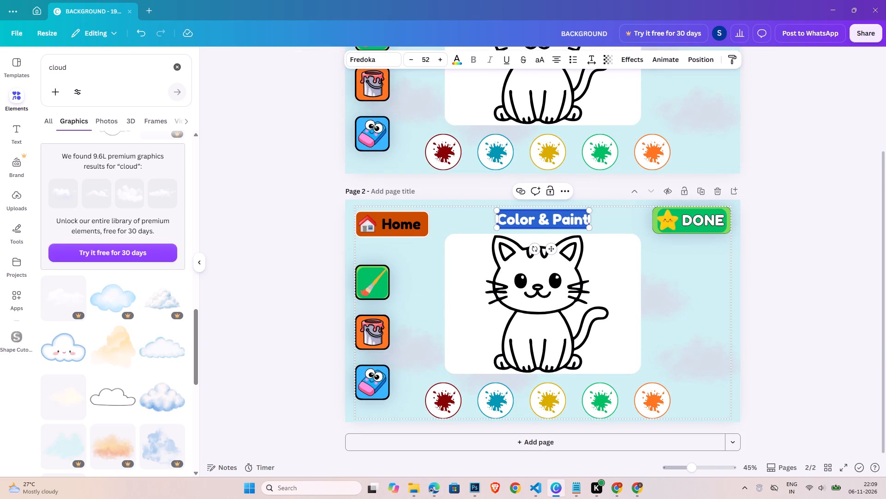
triple_click(526, 221)
text(St)
scroll(526, 221, up, 4)
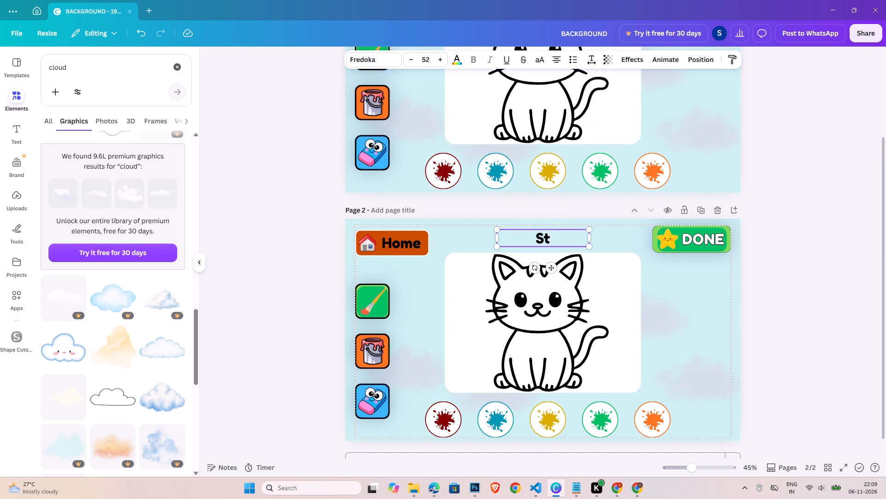
scroll(526, 221, up, 1)
scroll(526, 221, down, 5)
text(icker)
key(space)
text(Play)
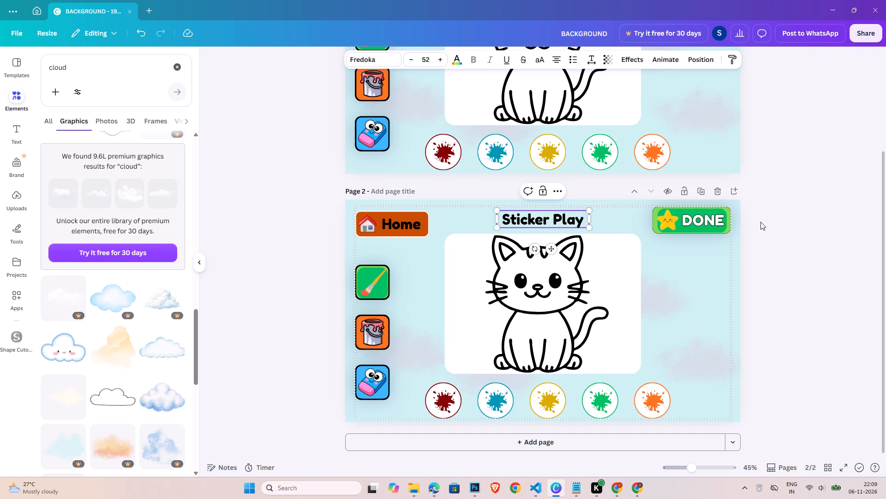
click(760, 222)
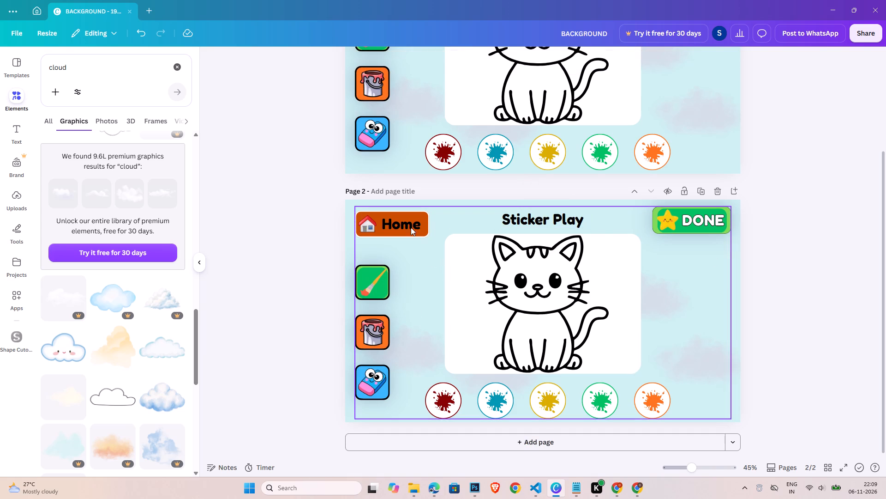
Ungroup the grouped elements on page 2 so they can be edited separately.
click(470, 293)
click(497, 185)
click(823, 300)
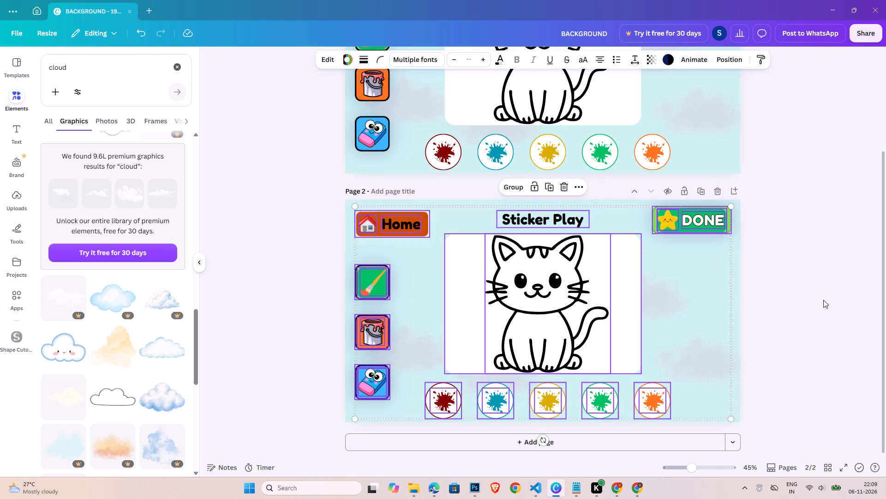
Delete the paintbrush and paint bucket buttons on page 2, including their icons and coloured background squares.
click(377, 292)
key(Delete)
click(377, 324)
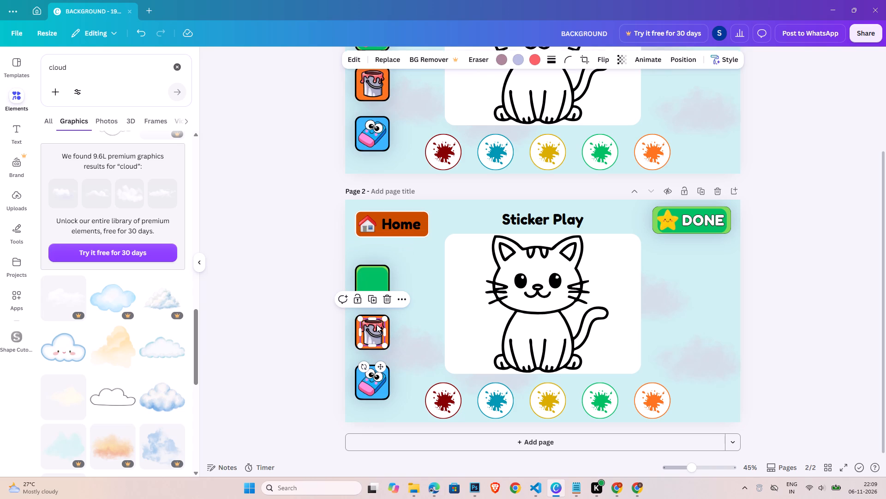
key(Delete)
click(372, 288)
key(Delete)
click(376, 325)
key(Delete)
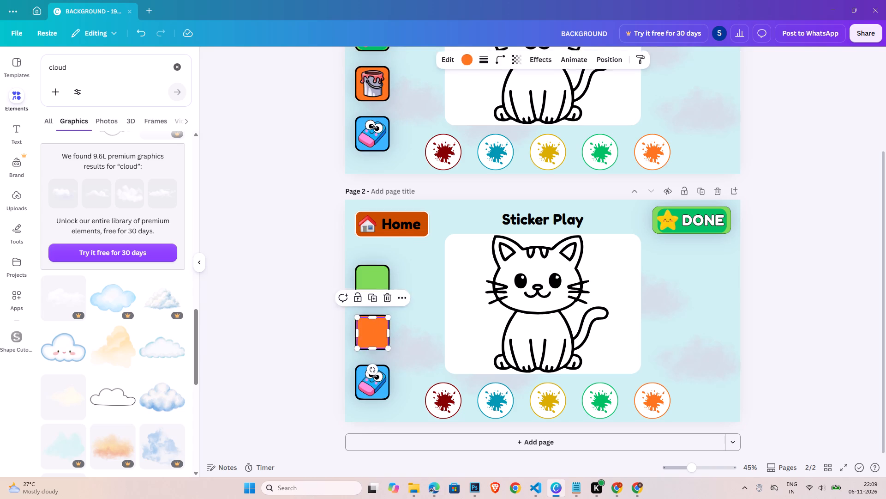
click(376, 280)
key(Delete)
click(371, 336)
key(Delete)
Delete the eraser button on page 2, including its icon and blue background shapes.
click(356, 380)
key(Delete)
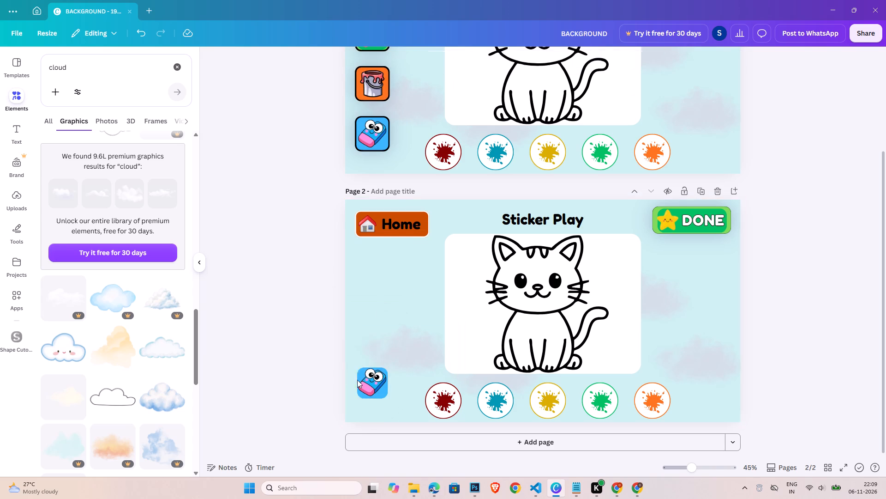
click(363, 382)
key(Delete)
key(Delete)
click(371, 380)
key(Delete)
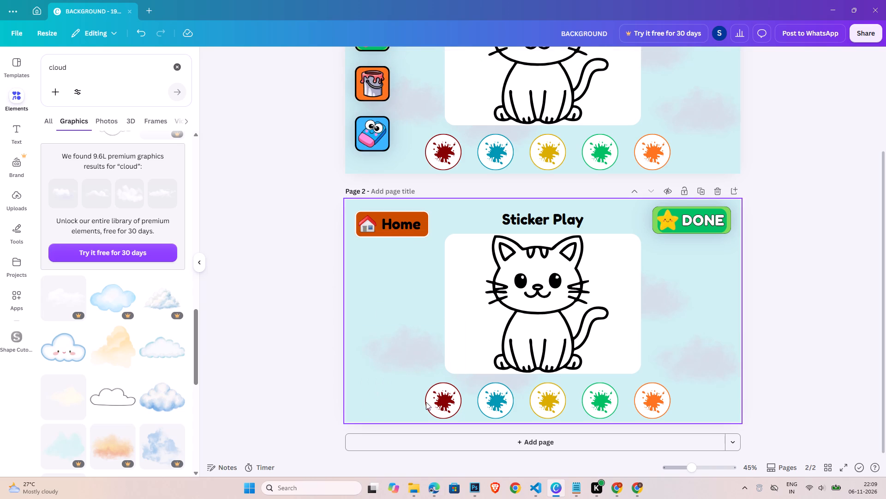
Delete the dark red, blue and yellow colour circles with their paint splashes from page 2.
click(446, 406)
key(Delete)
click(441, 402)
key(Delete)
click(494, 399)
key(Delete)
key(Delete)
click(499, 414)
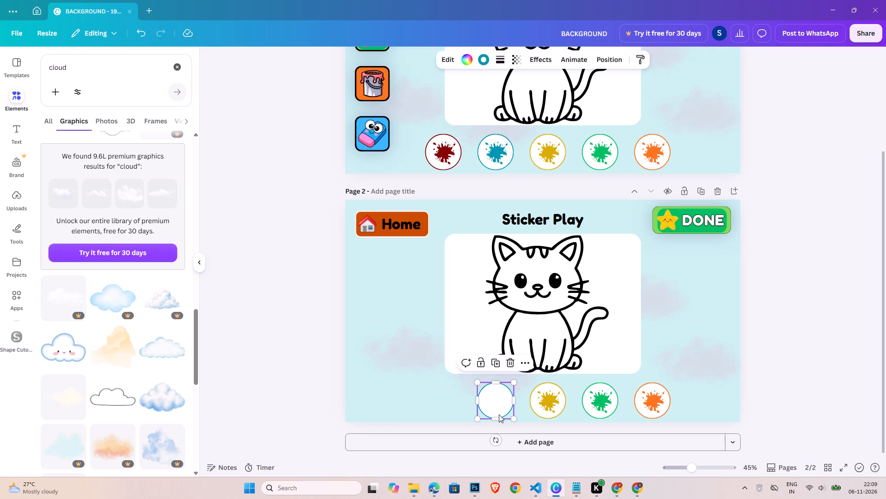
key(Delete)
click(544, 411)
key(Delete)
click(553, 410)
key(Delete)
Delete the green and orange colour circles with their paint splashes from page 2.
click(579, 407)
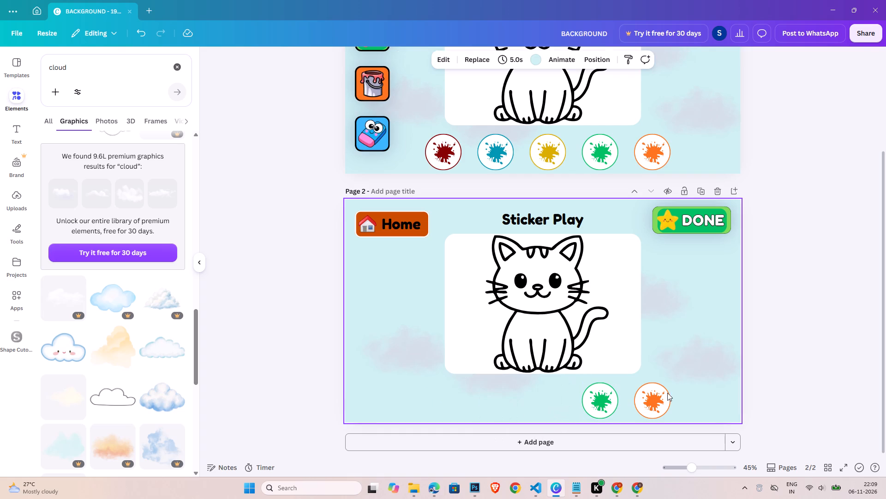
click(667, 392)
key(Delete)
click(615, 402)
key(Delete)
click(643, 400)
key(Delete)
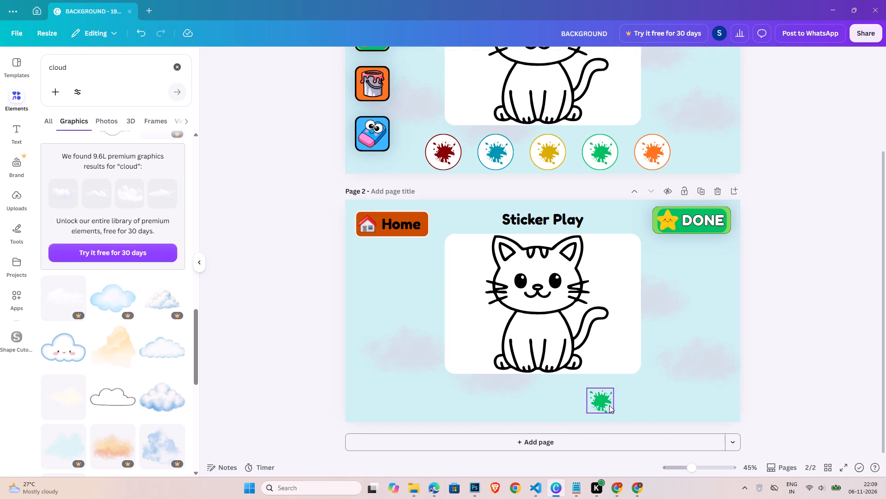
click(609, 405)
key(Delete)
Delete the two clouds to the right of the cat drawing on page 2.
click(701, 357)
key(Delete)
click(679, 301)
key(Delete)
click(434, 382)
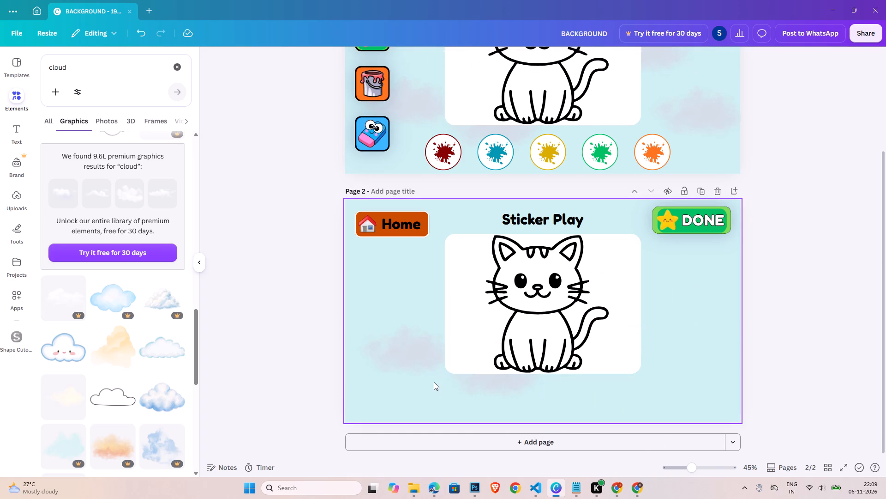
Delete the two remaining clouds beside and below the cat drawing on page 2, keeping the light blue background.
key(Delete)
click(413, 367)
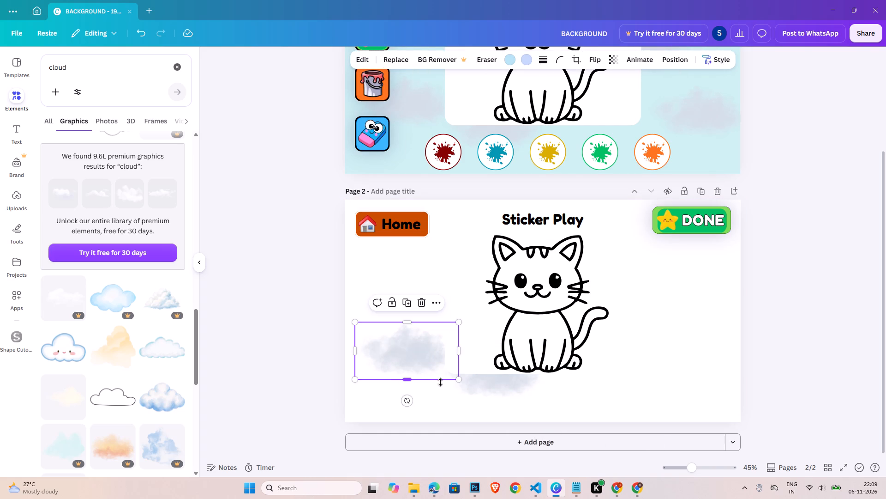
key(ctrl+z)
click(420, 372)
key(Delete)
click(485, 385)
key(Delete)
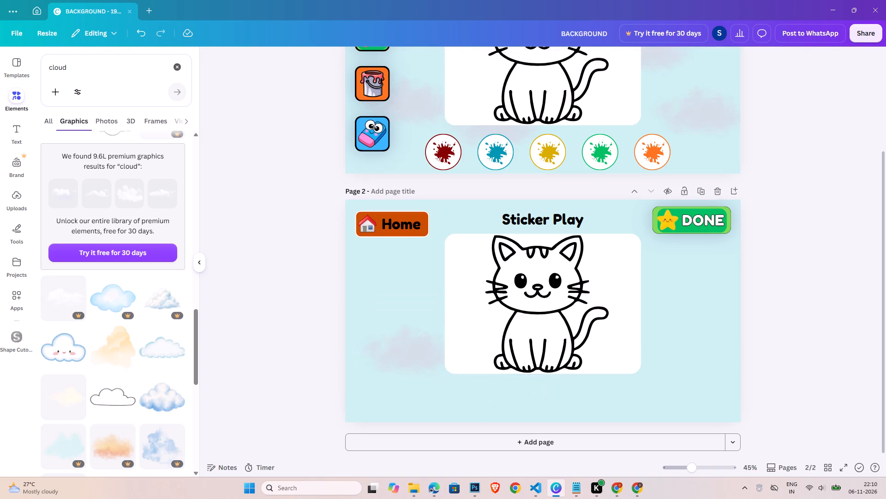
click(420, 369)
key(Delete)
Delete the cat drawing and its white rounded panel from page 2.
click(472, 325)
key(Delete)
click(502, 316)
key(Delete)
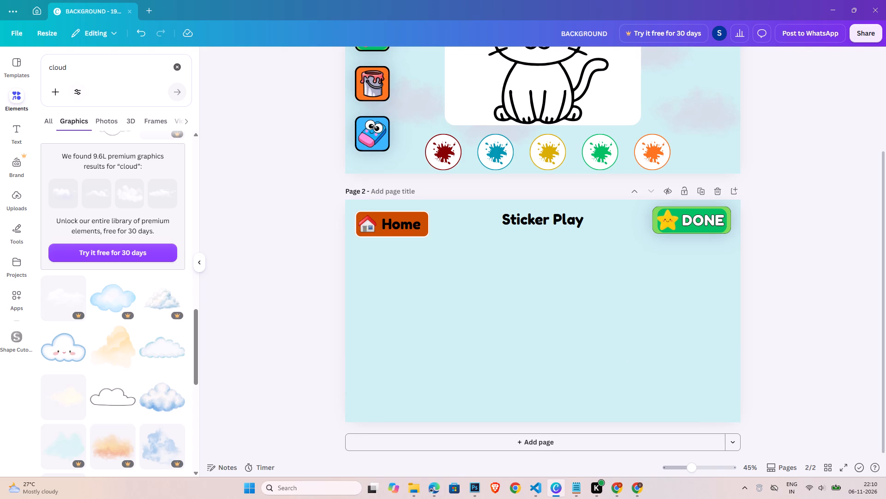
Clear the cloud element search and add a new page after page 2.
click(174, 65)
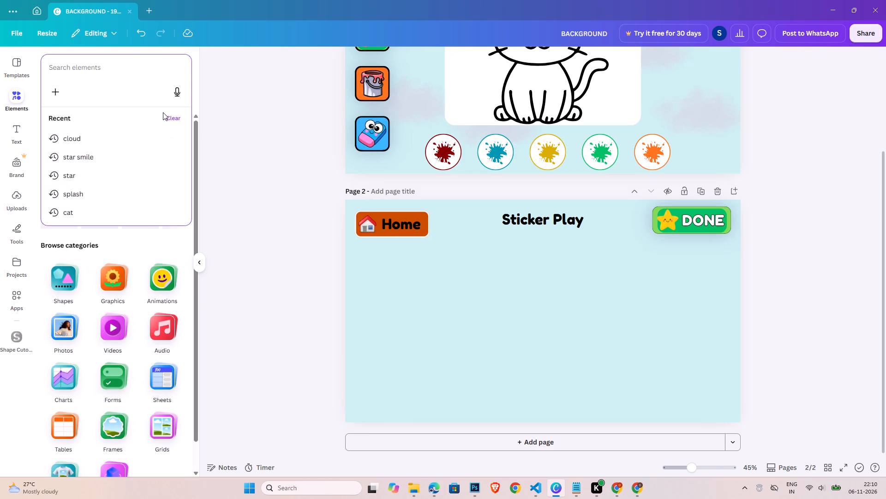
click(225, 206)
click(645, 445)
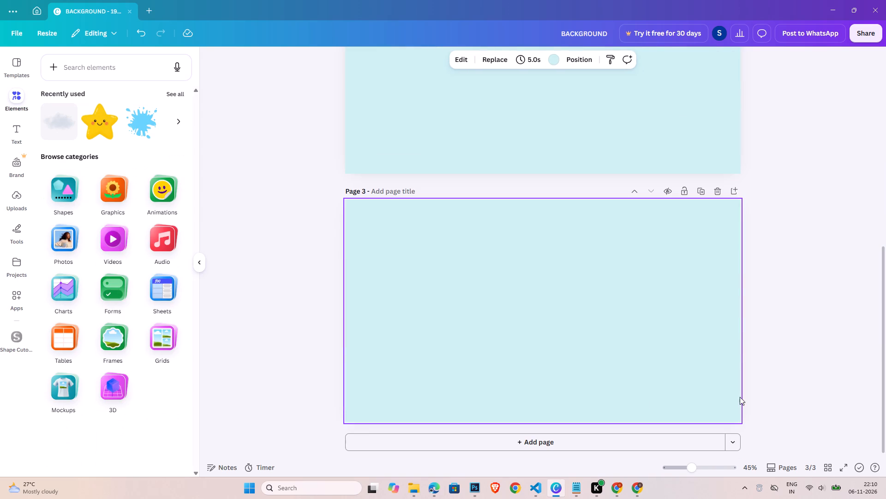
scroll(748, 389, down, 1)
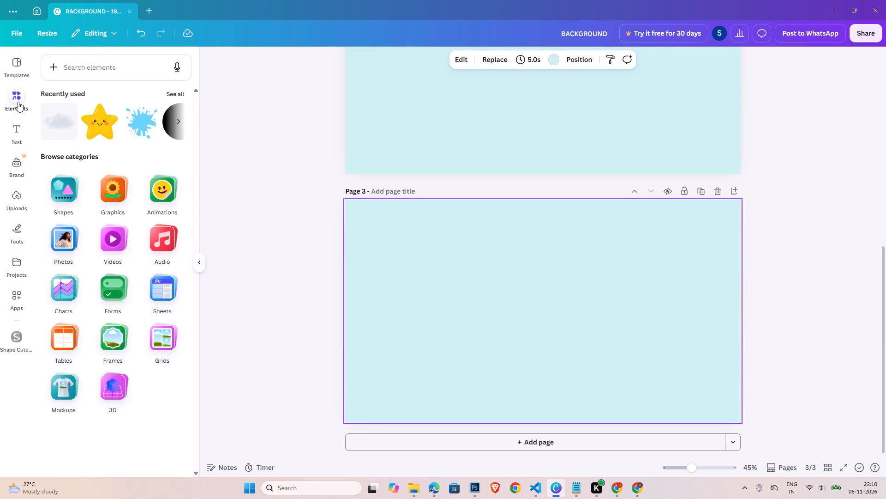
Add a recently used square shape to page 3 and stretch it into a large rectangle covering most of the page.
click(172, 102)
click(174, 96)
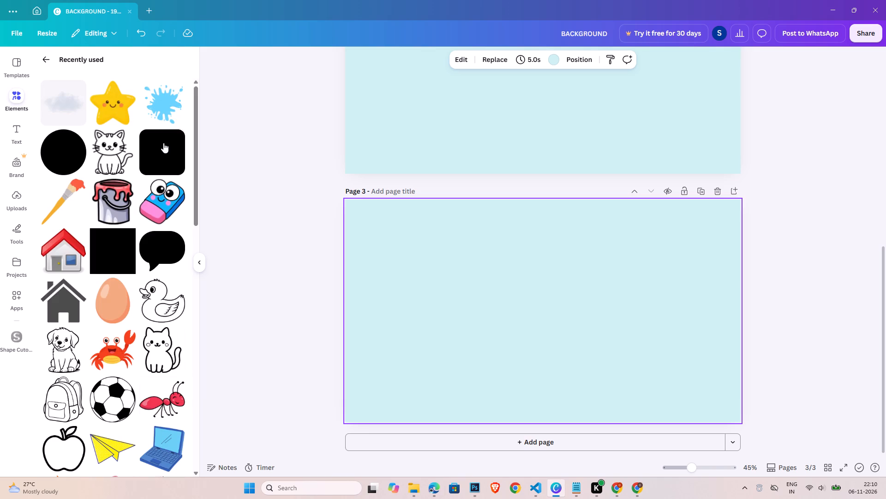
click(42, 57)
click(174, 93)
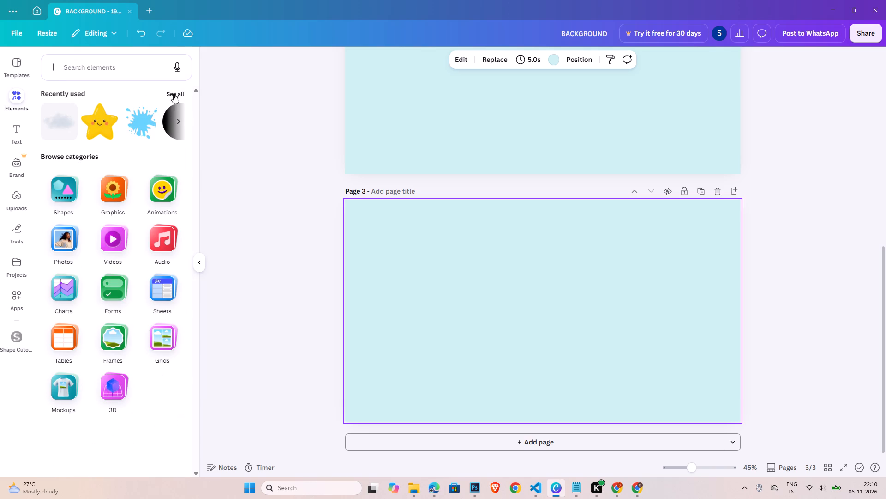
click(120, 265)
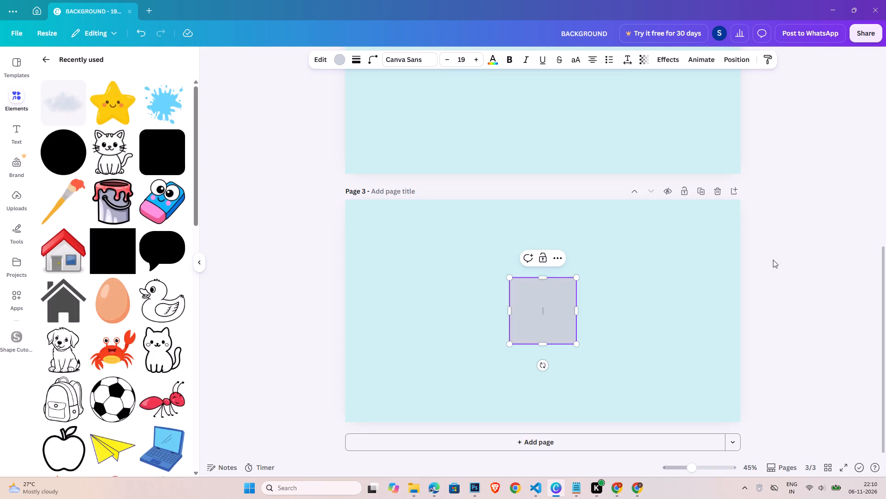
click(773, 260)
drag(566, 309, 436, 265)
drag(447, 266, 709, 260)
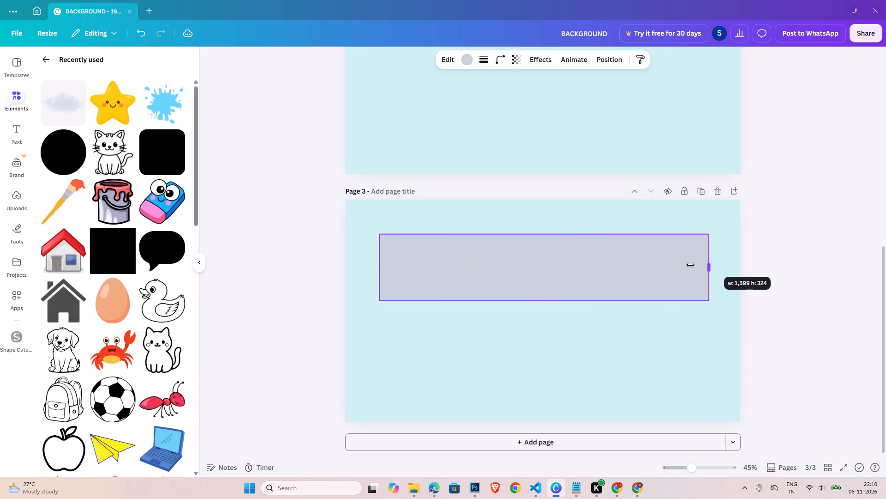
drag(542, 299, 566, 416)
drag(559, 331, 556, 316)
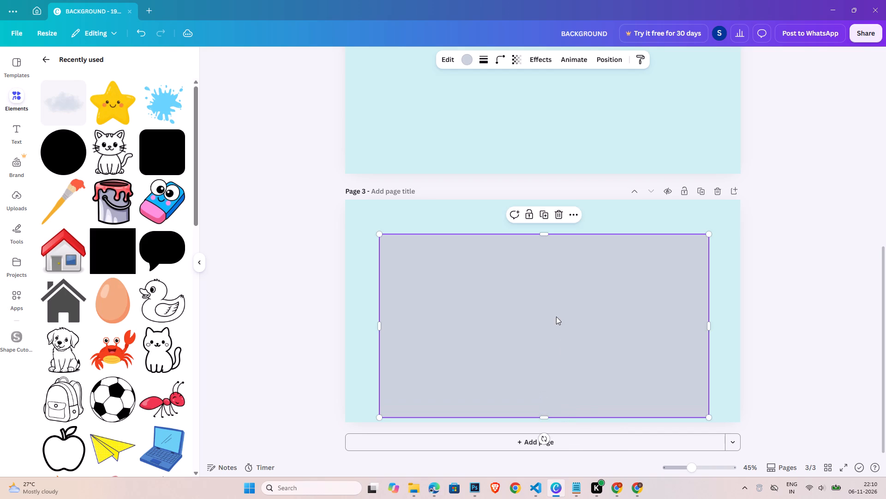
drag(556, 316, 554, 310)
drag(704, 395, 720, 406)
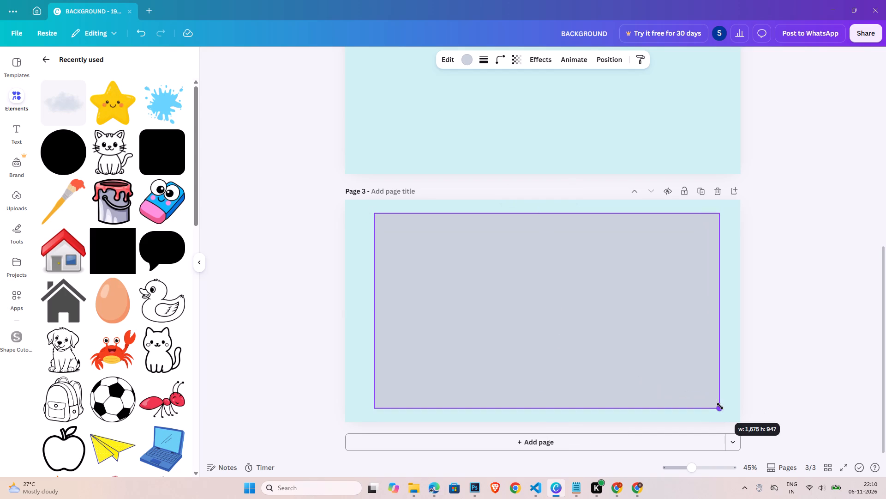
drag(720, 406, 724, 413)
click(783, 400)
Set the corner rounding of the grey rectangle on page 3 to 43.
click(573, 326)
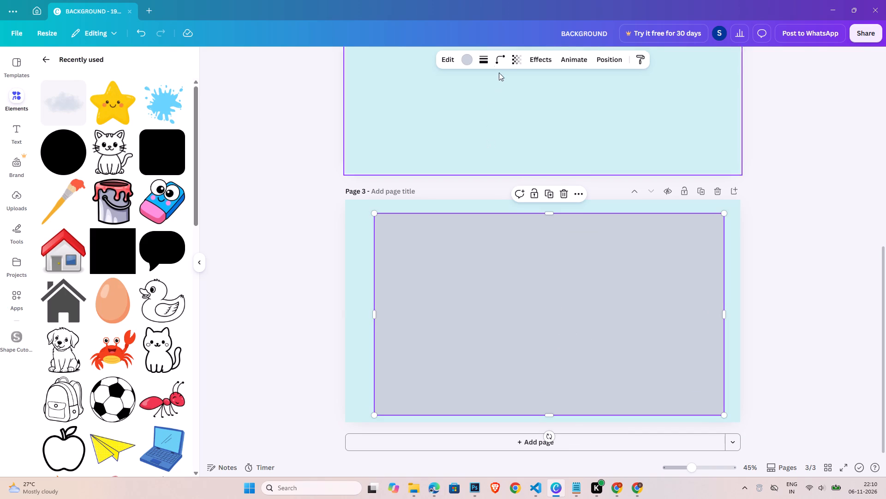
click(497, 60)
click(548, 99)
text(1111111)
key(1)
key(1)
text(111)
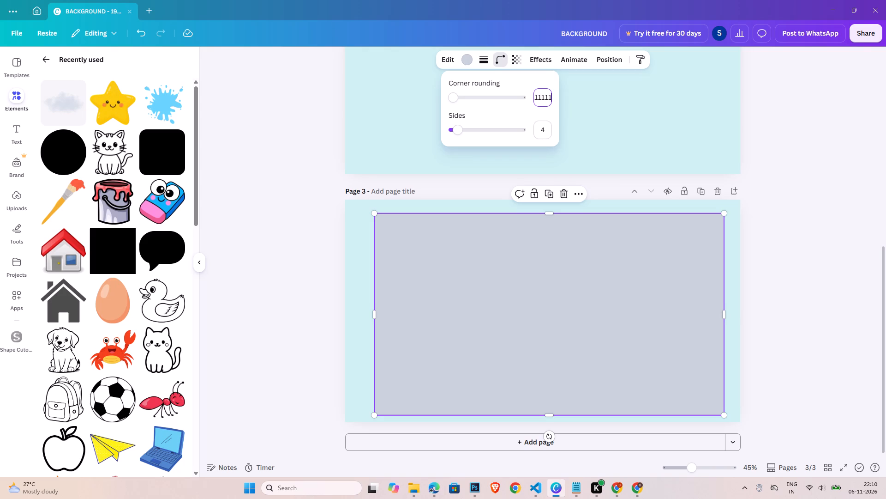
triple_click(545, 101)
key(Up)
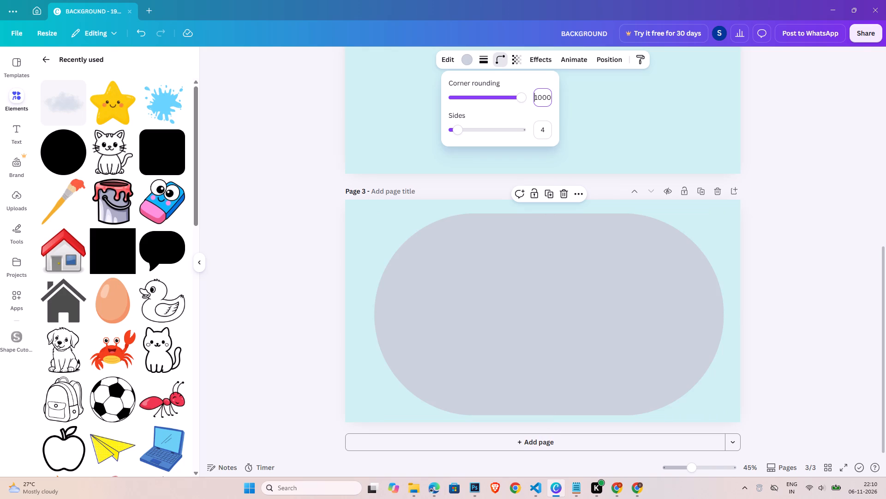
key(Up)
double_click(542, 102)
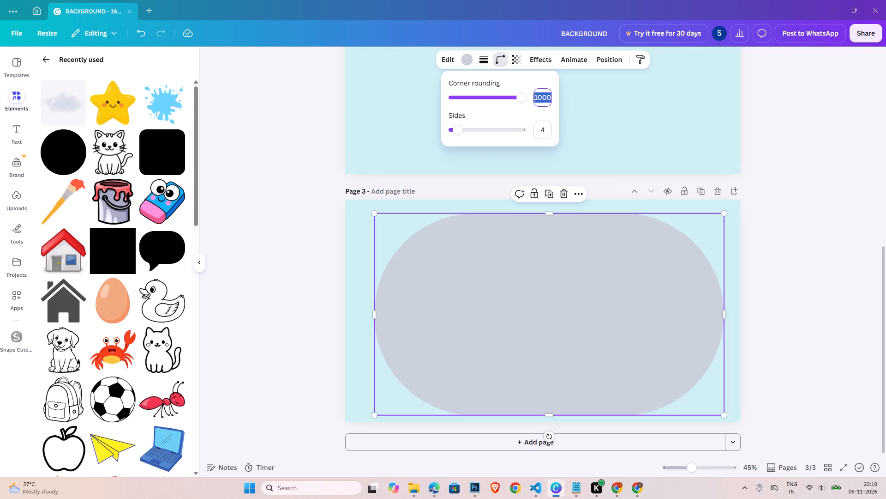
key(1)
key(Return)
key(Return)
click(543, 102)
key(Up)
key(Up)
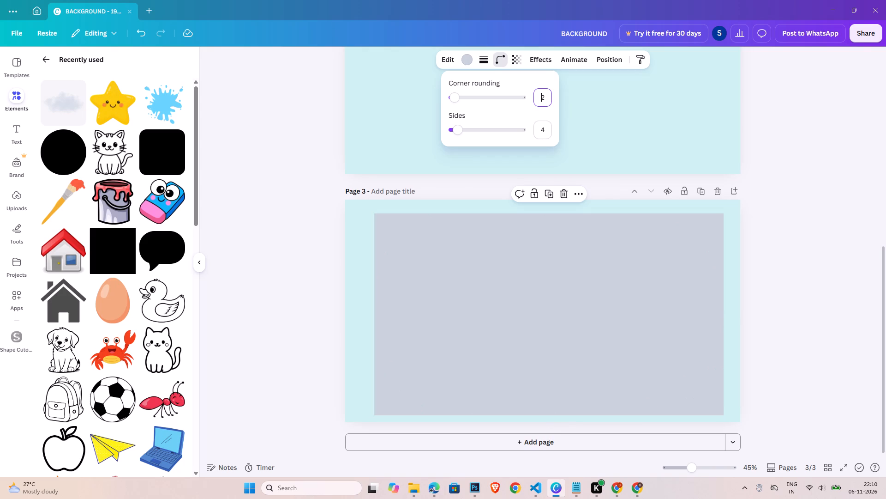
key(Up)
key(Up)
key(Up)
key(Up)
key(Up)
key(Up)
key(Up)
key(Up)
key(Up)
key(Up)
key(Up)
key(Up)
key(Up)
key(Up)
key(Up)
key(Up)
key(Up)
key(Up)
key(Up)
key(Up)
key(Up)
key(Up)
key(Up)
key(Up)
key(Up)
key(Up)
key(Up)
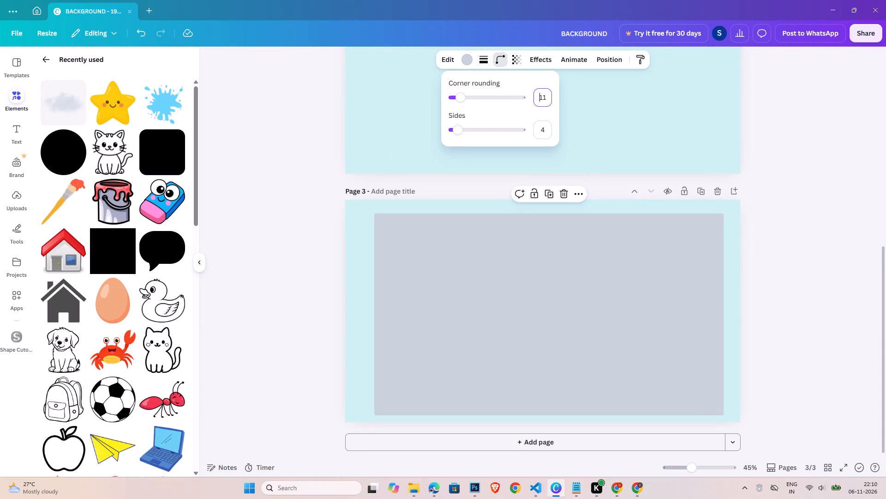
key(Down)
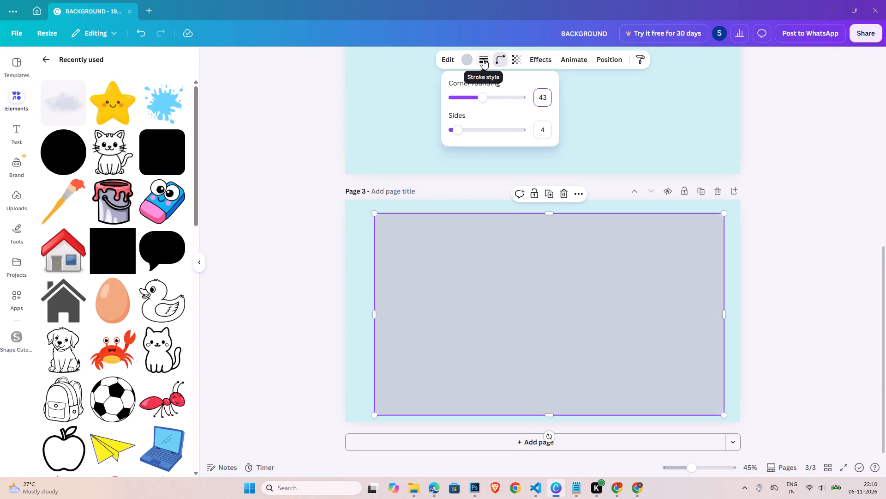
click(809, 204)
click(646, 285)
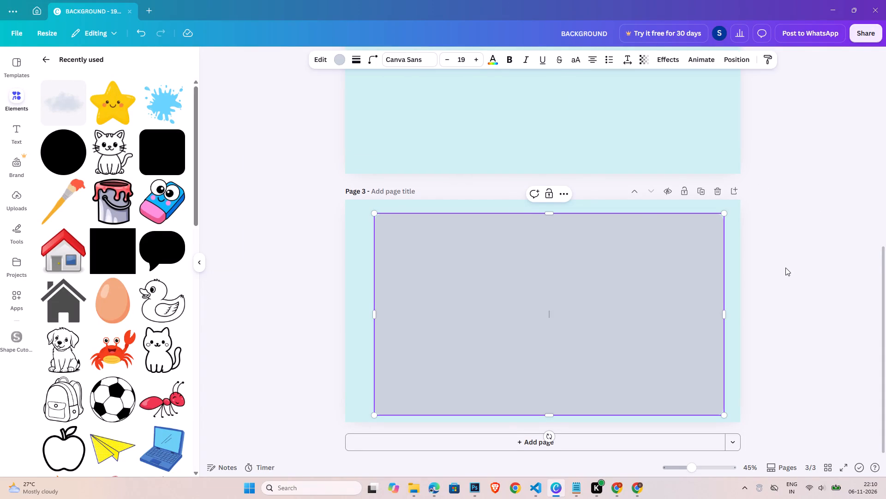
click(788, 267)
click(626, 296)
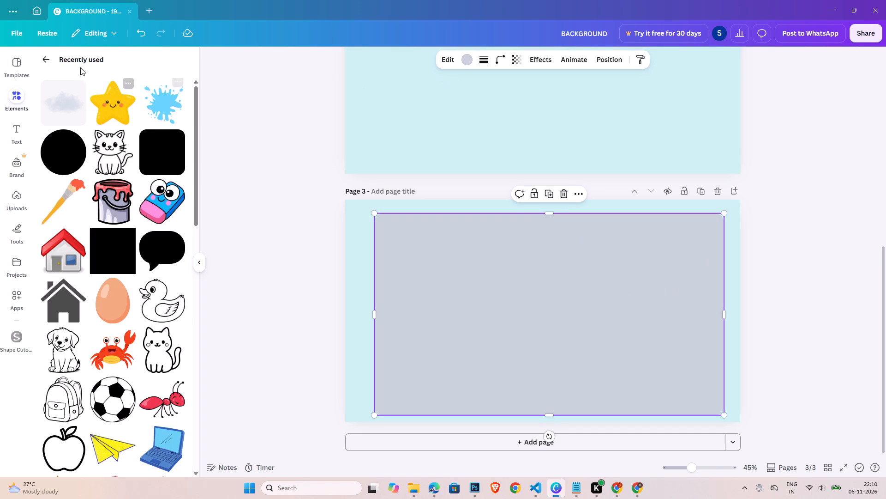
Open the Frames category of the element library.
click(52, 57)
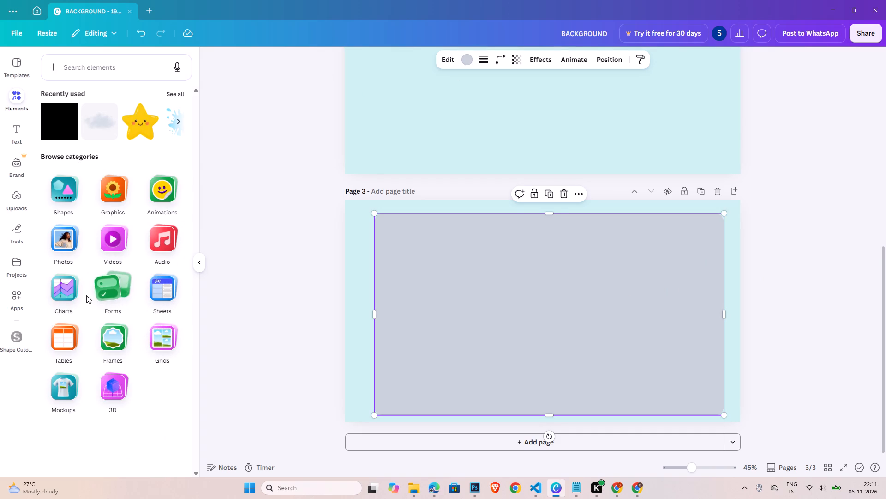
click(123, 346)
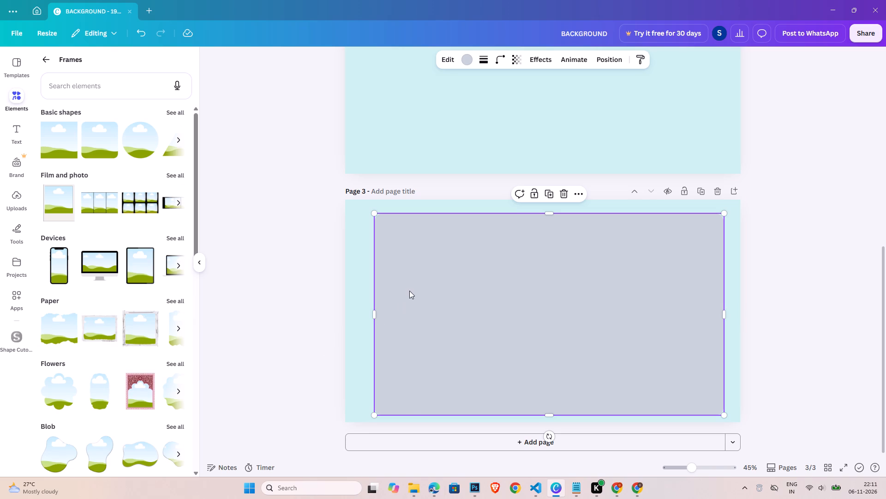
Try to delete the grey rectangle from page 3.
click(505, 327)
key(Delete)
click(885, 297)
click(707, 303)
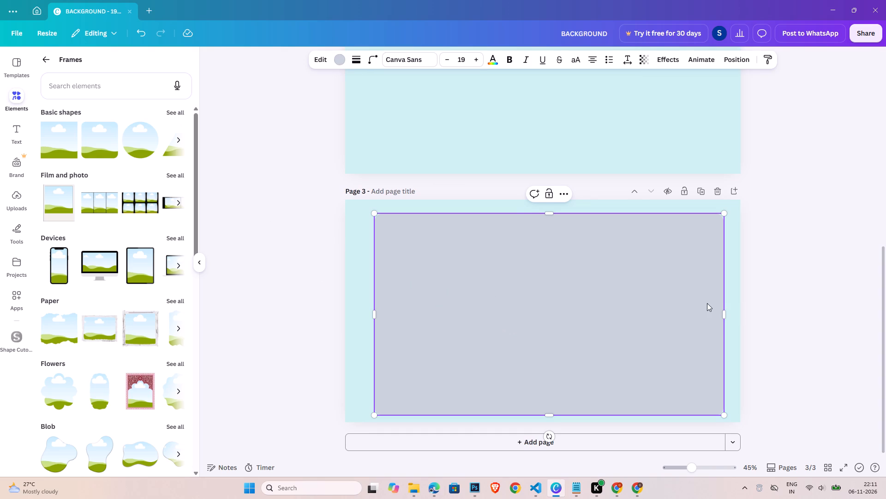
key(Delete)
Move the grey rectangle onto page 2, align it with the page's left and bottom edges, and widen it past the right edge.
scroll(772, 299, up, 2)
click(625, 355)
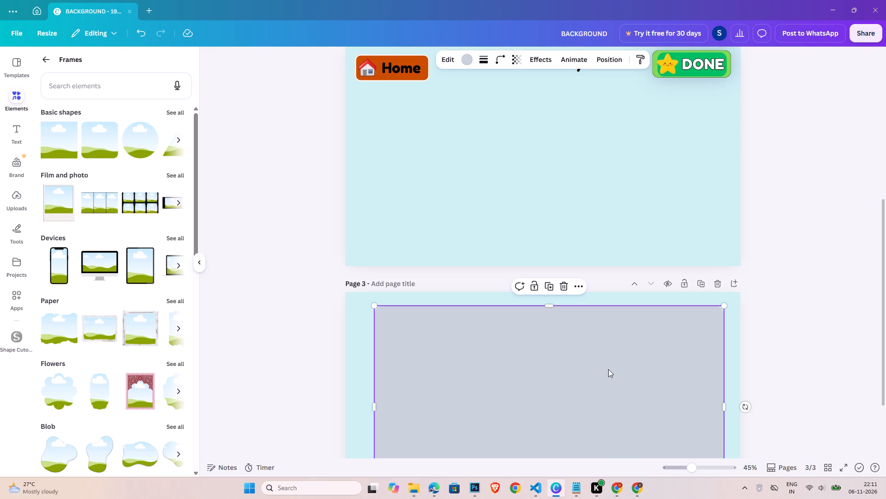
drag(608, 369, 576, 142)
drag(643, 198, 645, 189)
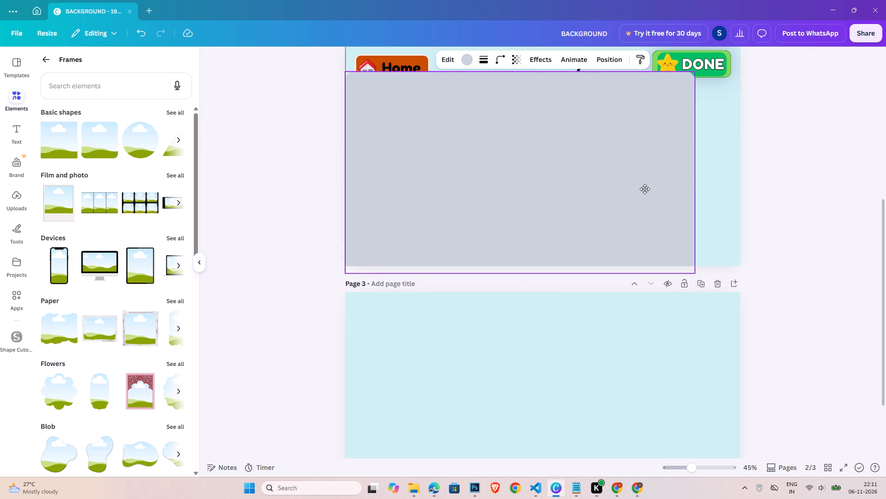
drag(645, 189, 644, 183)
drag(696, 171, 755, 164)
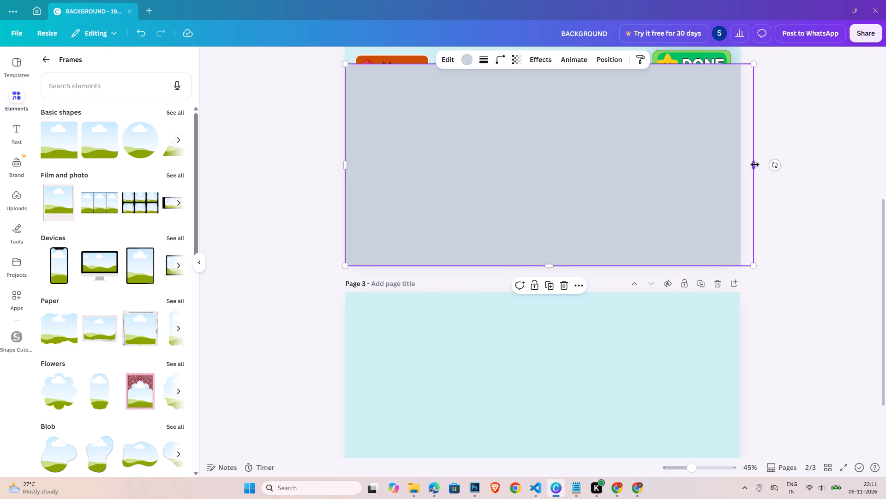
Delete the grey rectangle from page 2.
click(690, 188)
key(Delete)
Change the Sticker Play title on page 2 to "Puppet Show".
scroll(801, 213, up, 3)
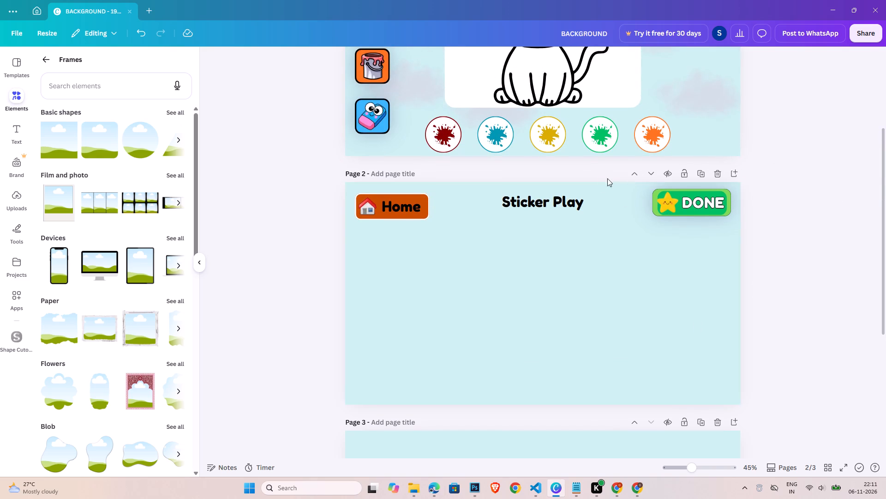
triple_click(565, 201)
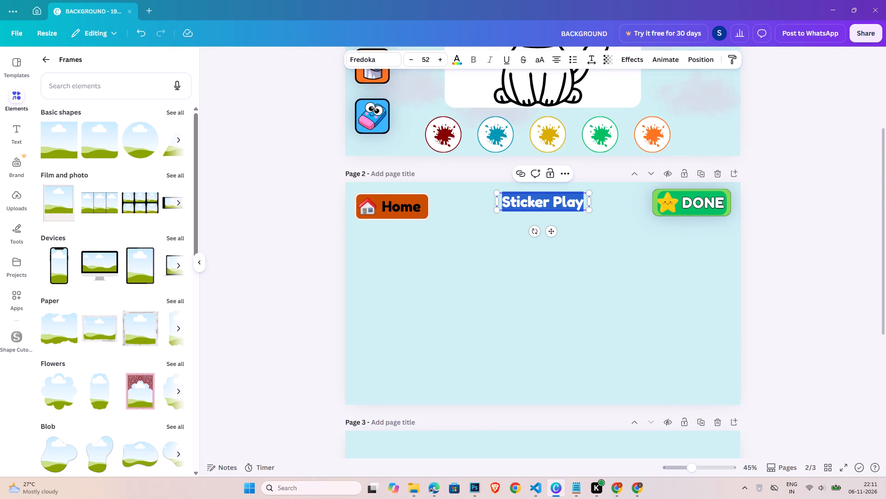
text(Puppet Show)
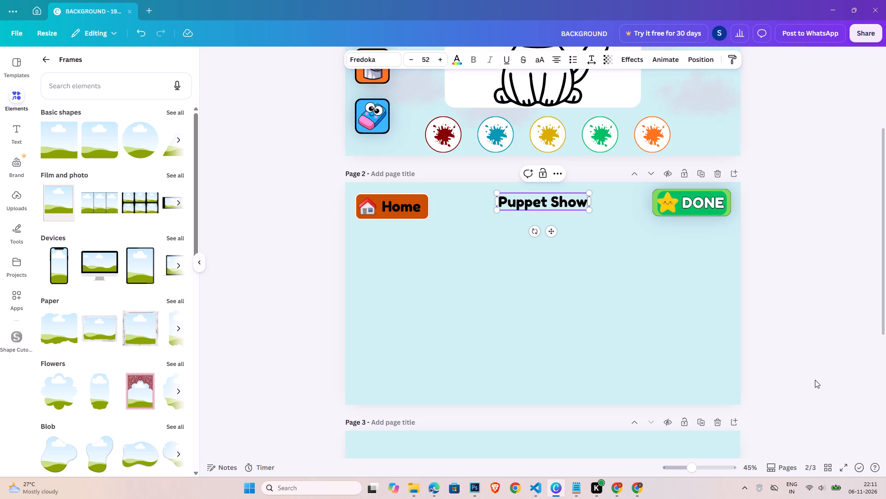
click(814, 333)
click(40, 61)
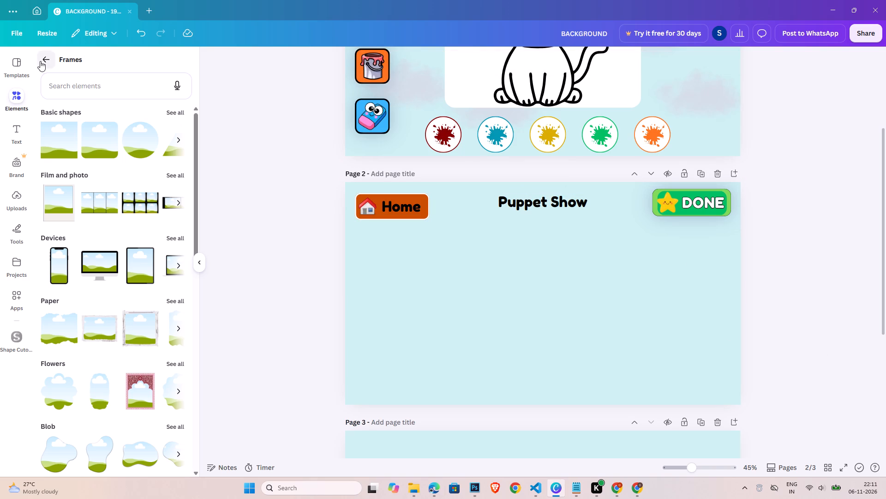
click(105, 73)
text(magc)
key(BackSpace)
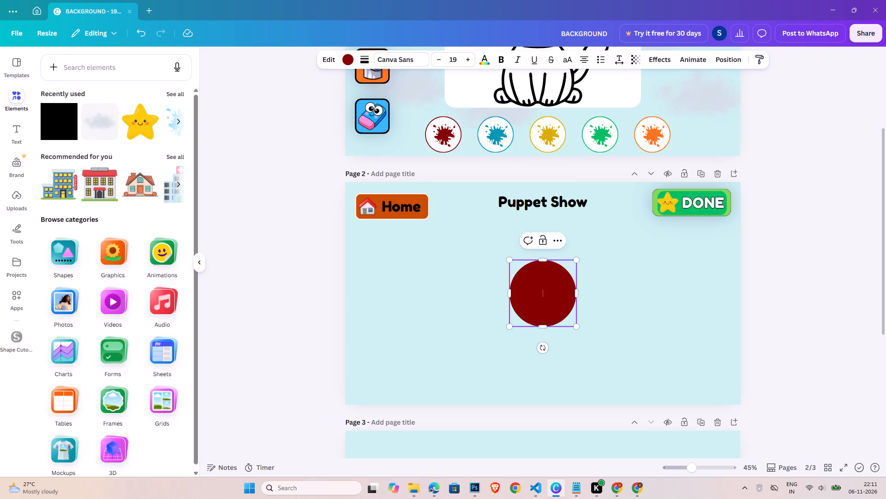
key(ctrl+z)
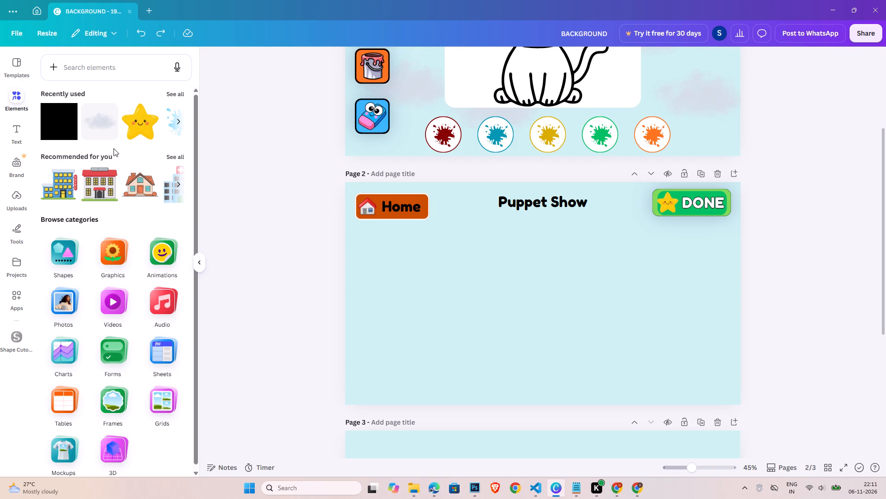
Search the elements for "magic frame" and browse the graphics for a suitable frame.
click(86, 66)
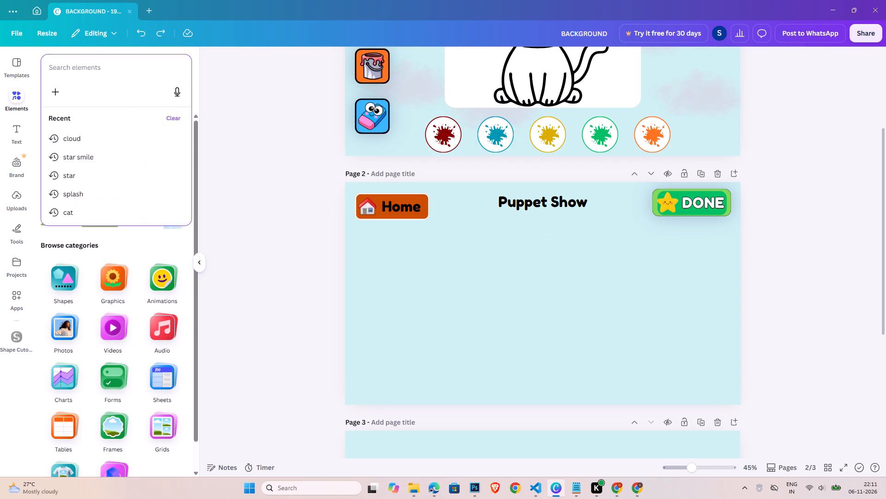
text(magic frame)
key(Return)
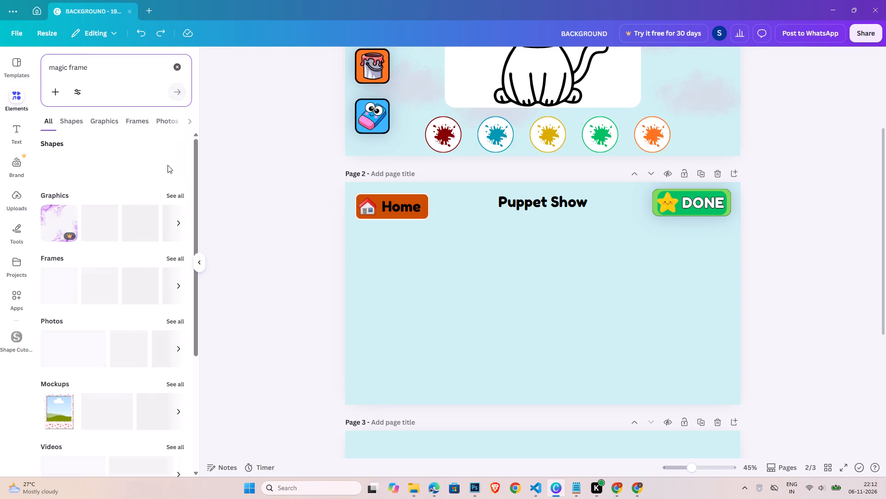
click(184, 195)
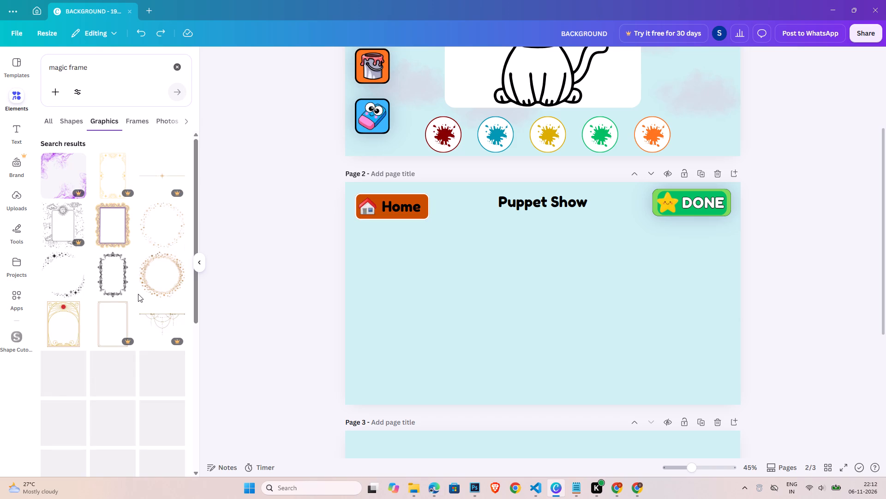
scroll(138, 294, down, 5)
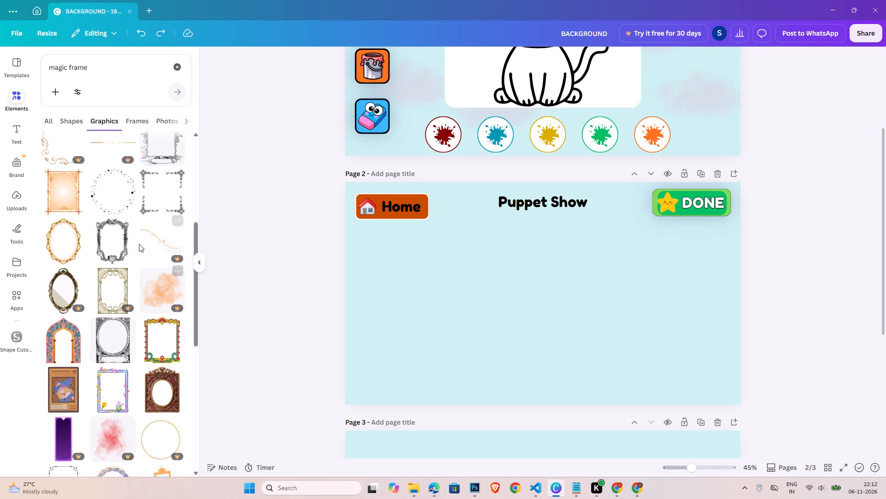
Search the graphics for "table and curtain" and place the pink scalloped-canopy stall below the title on page 2.
triple_click(106, 62)
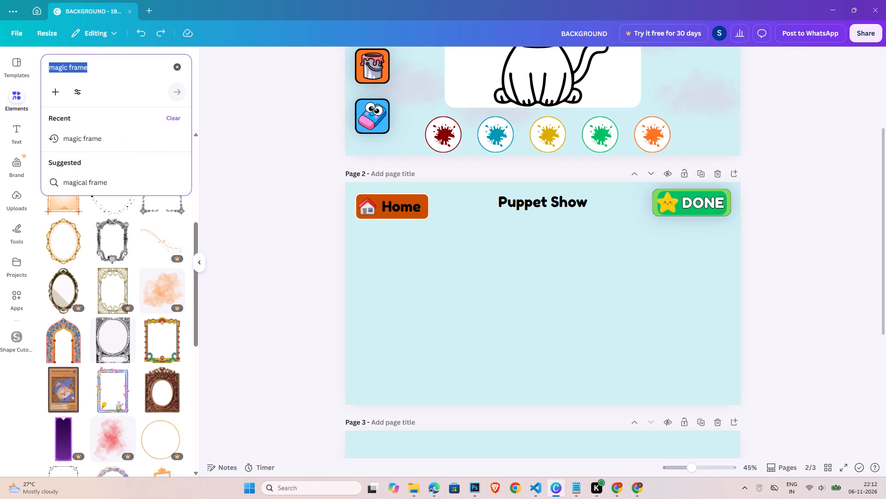
text(table and)
key(space)
text(curtain)
key(Return)
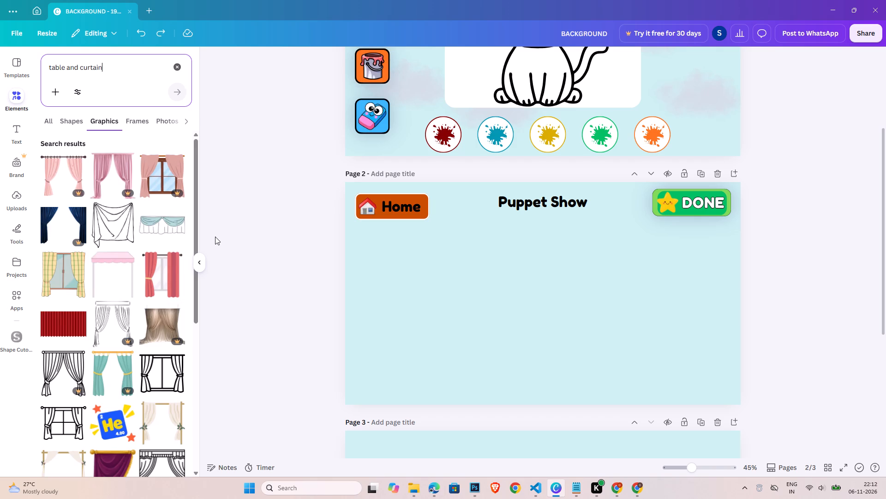
click(127, 276)
drag(594, 315, 598, 353)
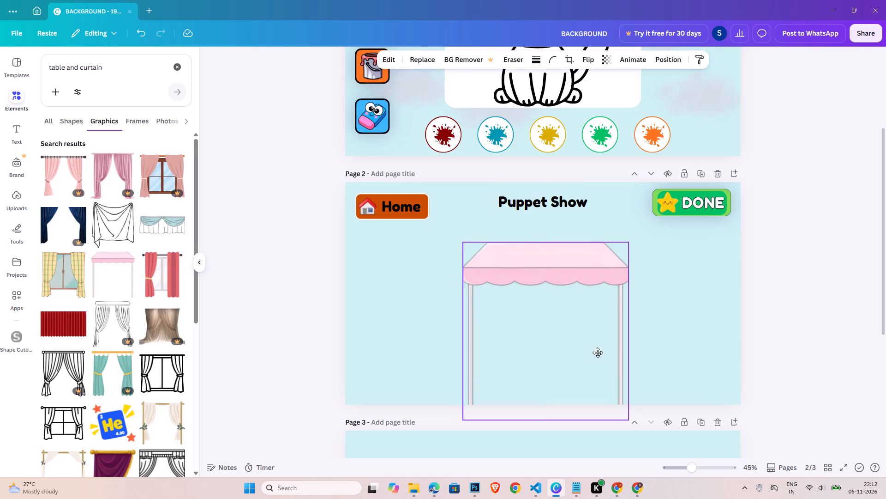
drag(598, 353, 599, 353)
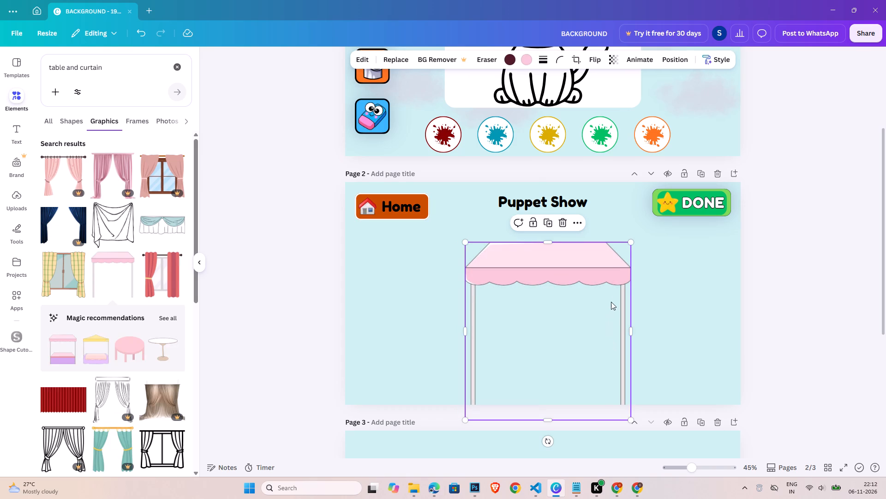
Enlarge the pink stall to about 903 × 971 and reposition it just beneath the Puppet Show title.
drag(631, 243, 650, 220)
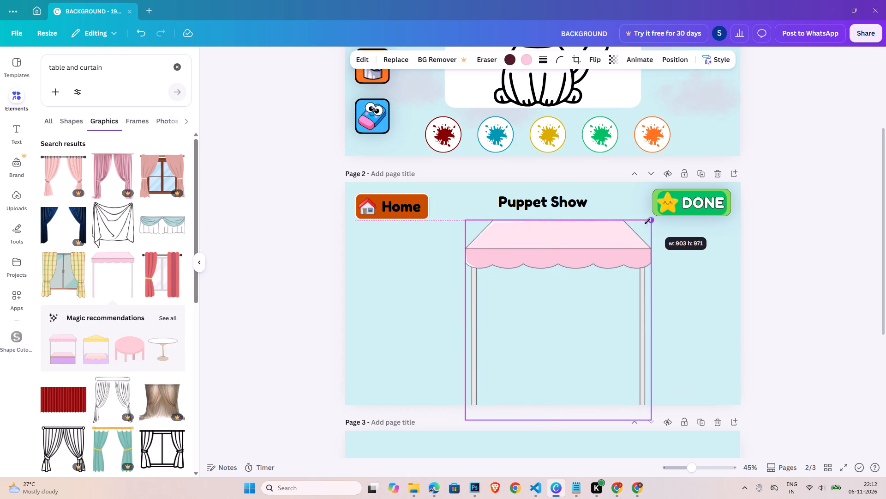
drag(615, 253, 606, 256)
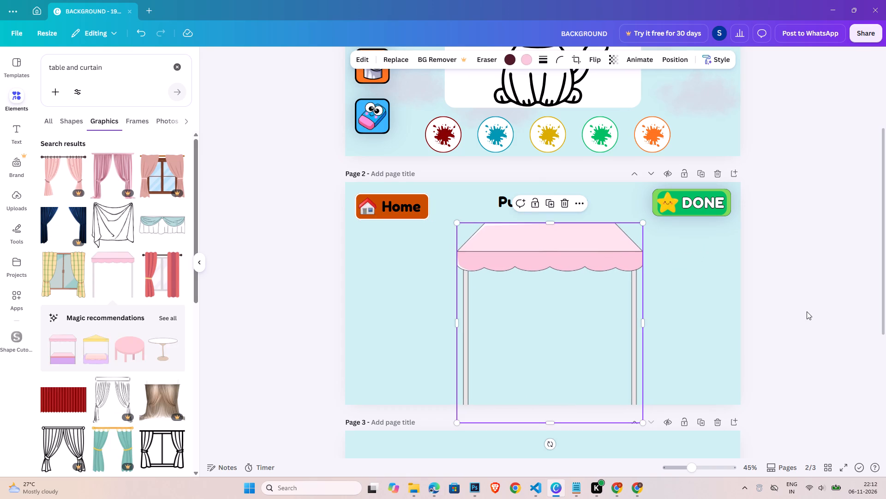
click(807, 311)
click(569, 262)
Copy all parts of page 2's DONE button and place the copy inside the stall, beside the base of its left post.
scroll(676, 204, up, 3)
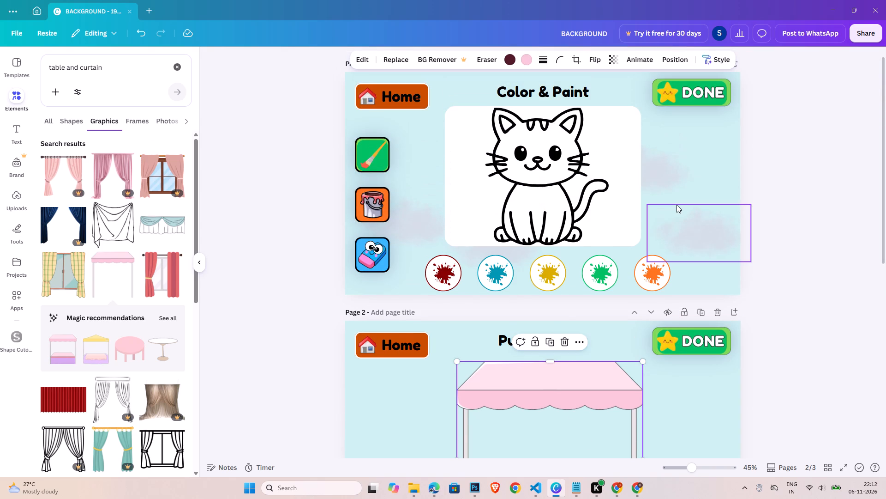
scroll(676, 205, down, 2)
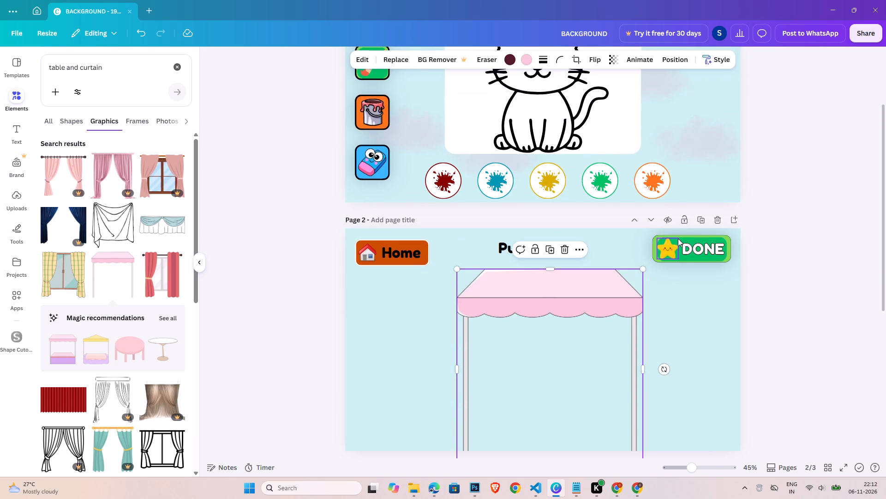
click(675, 235)
shift+click(677, 239)
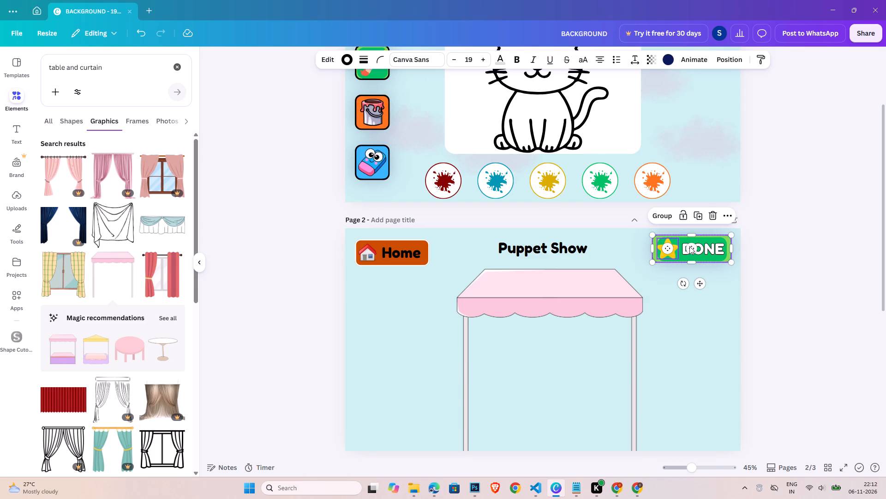
shift+click(693, 248)
shift+click(715, 253)
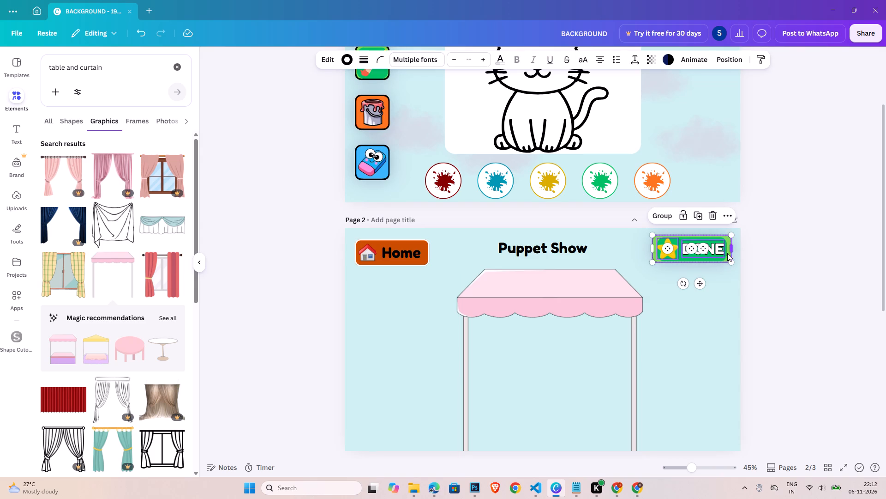
shift+click(726, 252)
key(ctrl+c)
scroll(754, 276, down, 5)
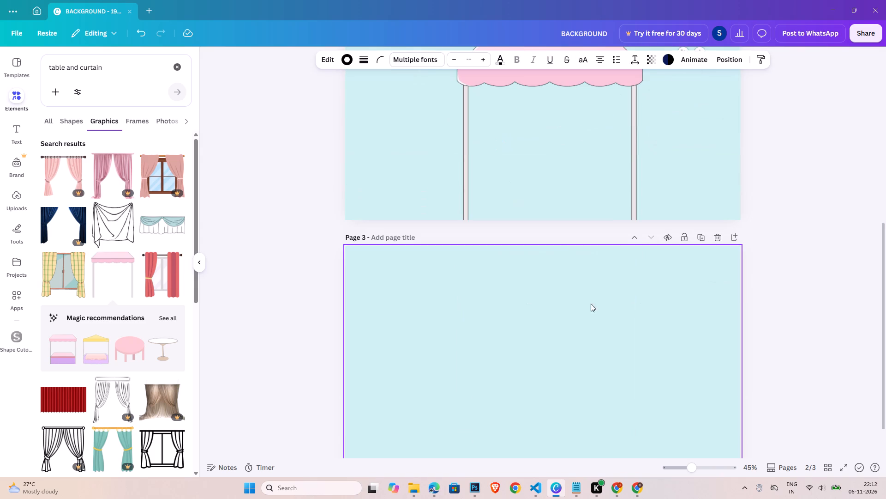
click(571, 205)
key(ctrl+v)
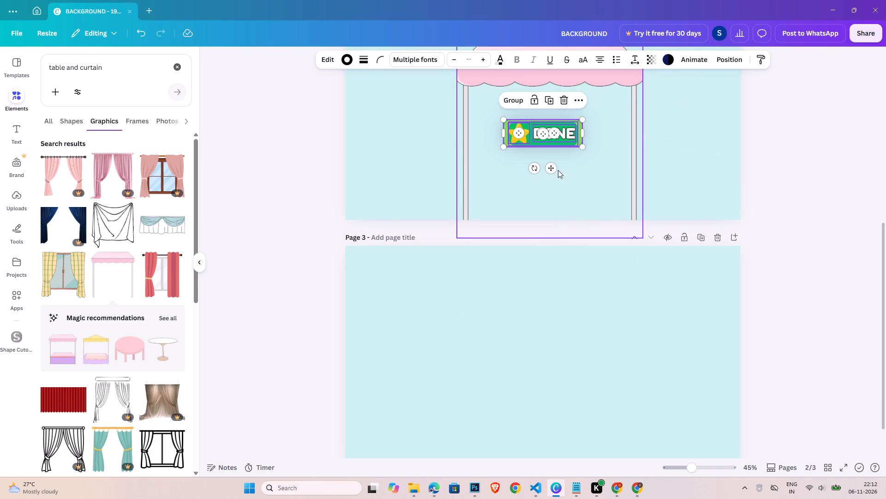
drag(555, 170, 517, 242)
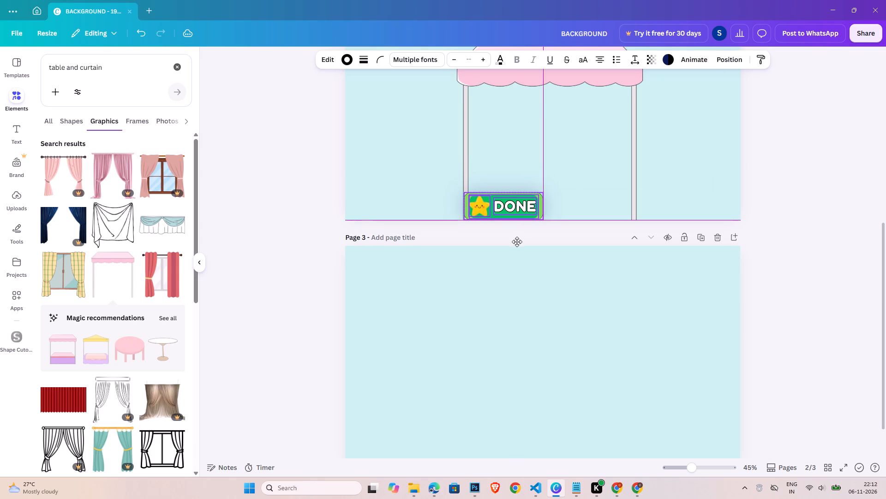
drag(517, 242, 521, 235)
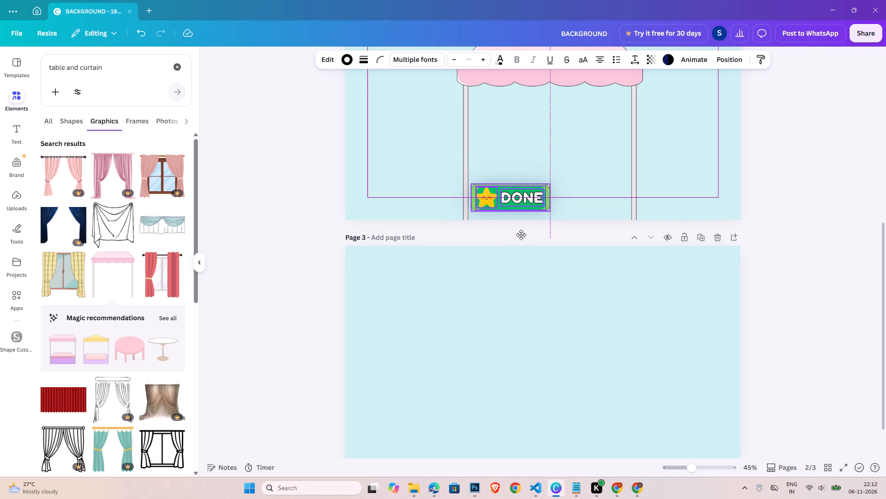
drag(521, 235, 521, 238)
click(778, 262)
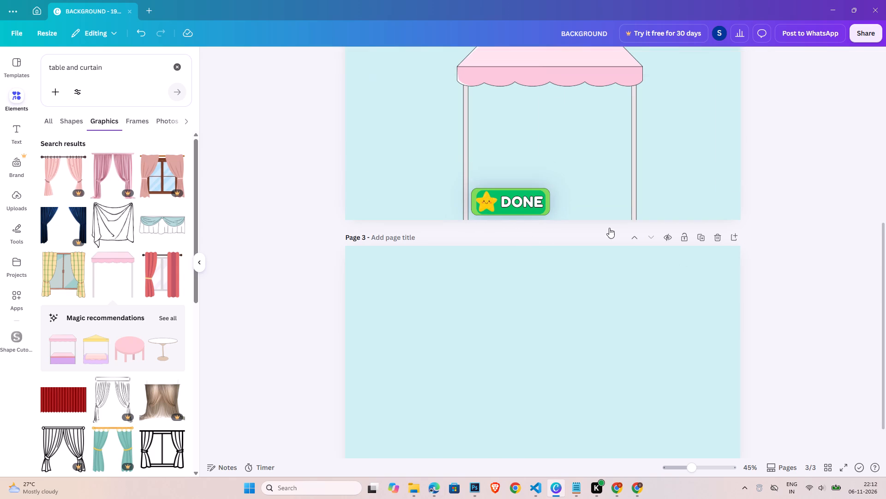
Delete the star from the copied DONE button inside the stall.
click(489, 195)
key(Delete)
click(475, 202)
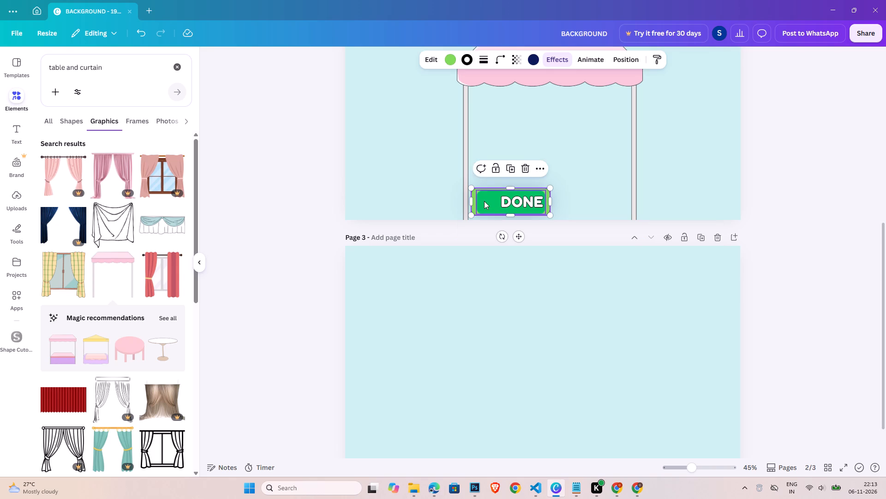
shift+click(484, 201)
click(490, 173)
click(842, 260)
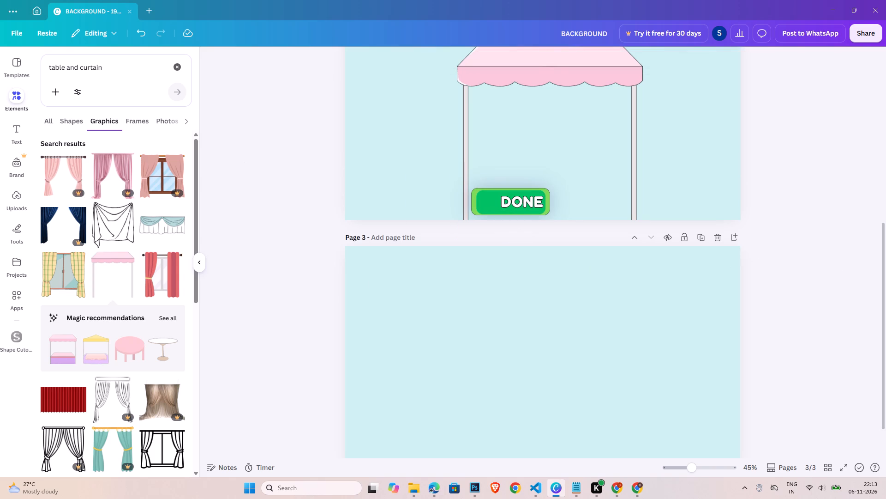
Clear the element search and add a basic triangle shape to page 3.
double_click(104, 70)
triple_click(108, 67)
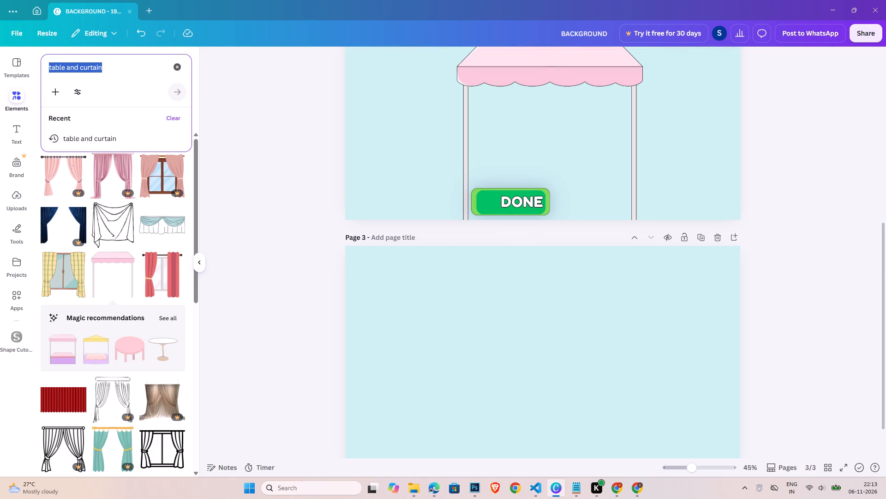
key(BackSpace)
key(Return)
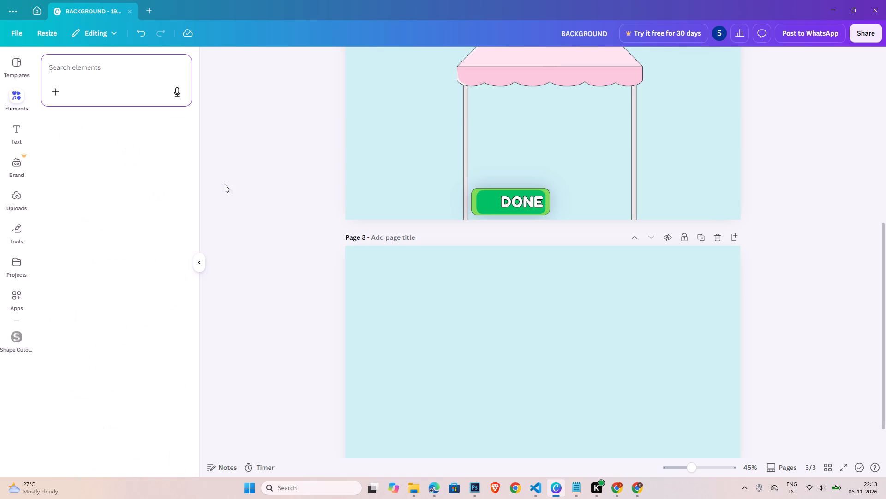
click(63, 226)
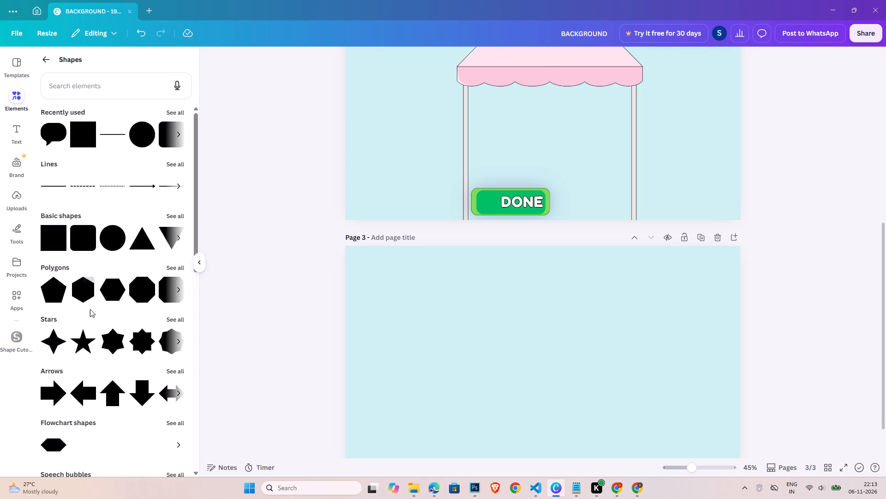
click(146, 245)
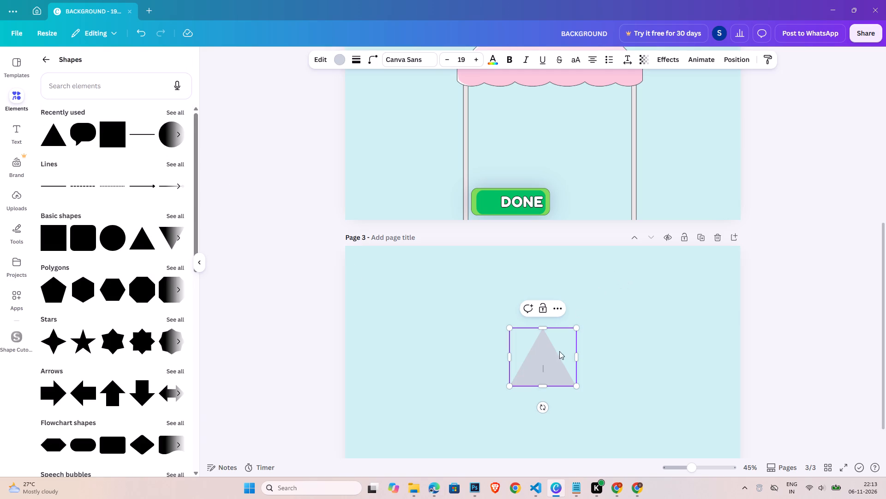
Rotate the triangle so it points right and shrink it to a small play-icon size.
drag(557, 351, 516, 306)
drag(502, 362, 452, 312)
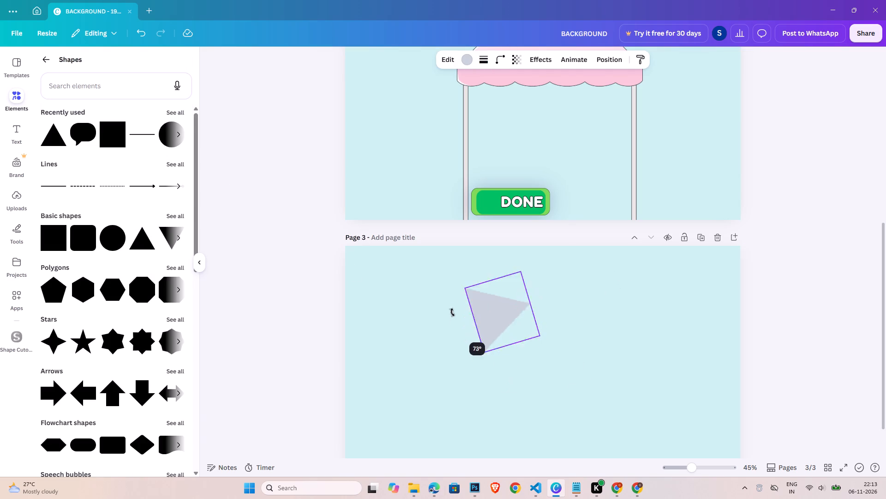
drag(452, 312, 453, 311)
drag(527, 278, 496, 305)
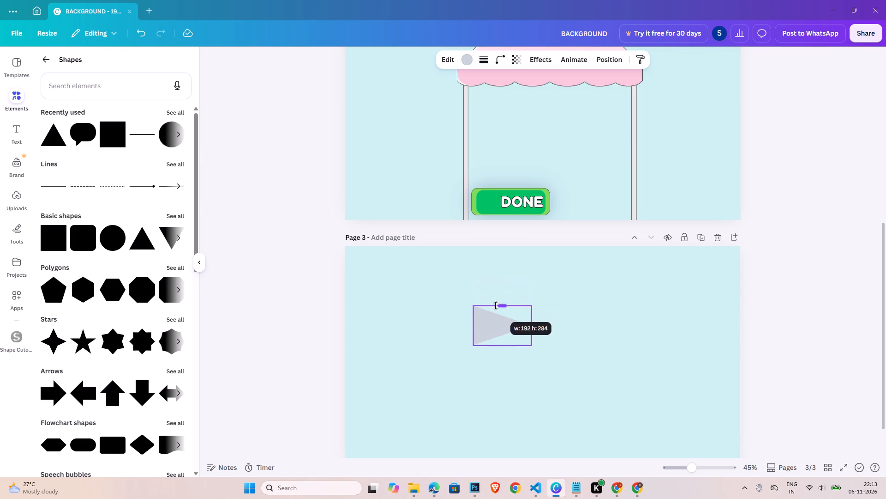
drag(496, 305, 499, 304)
drag(531, 324, 496, 326)
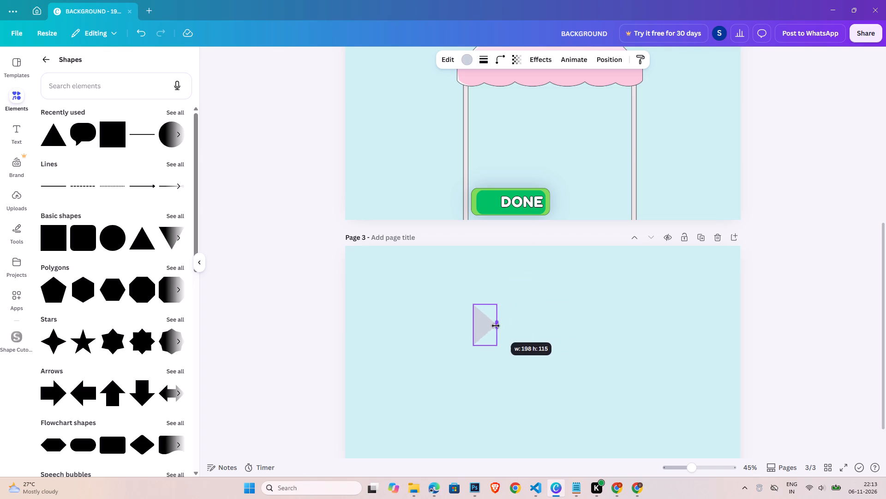
drag(496, 326, 497, 326)
drag(487, 305, 488, 318)
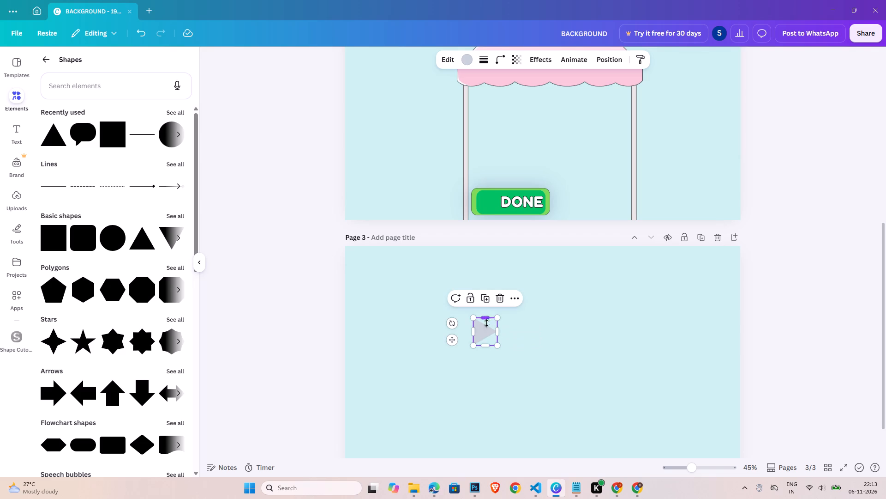
Fill the triangle white and place it on page 2's copied button, just left of the DONE text.
drag(484, 332, 487, 270)
drag(487, 270, 496, 164)
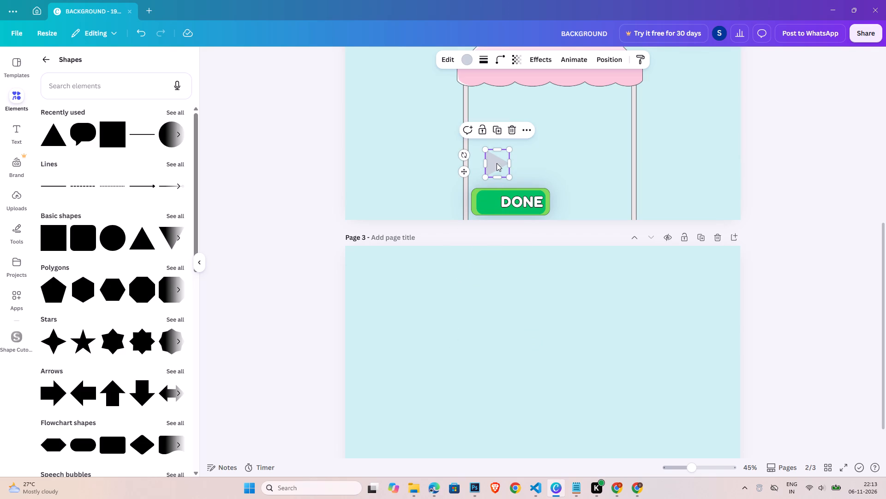
click(462, 61)
click(171, 396)
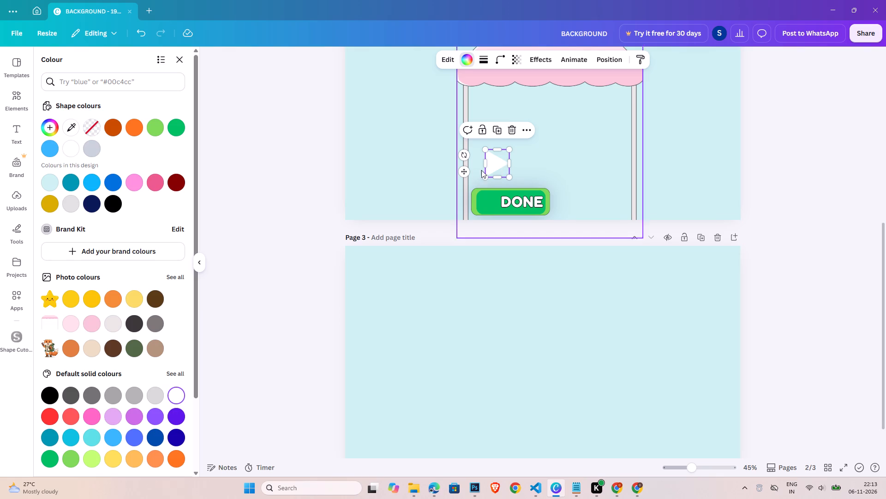
drag(495, 164, 486, 202)
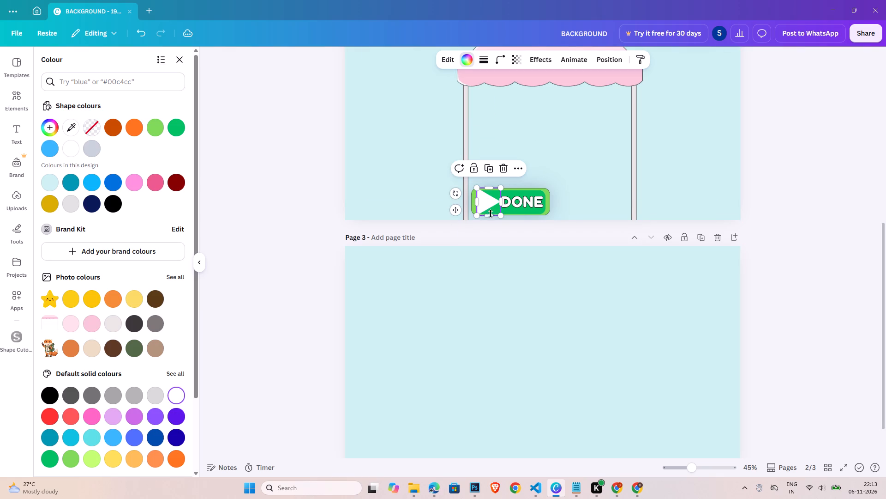
Shrink the white play triangle on page 2 and position it inside the dark green area, beside the DONE text.
click(714, 466)
scroll(408, 229, up, 2)
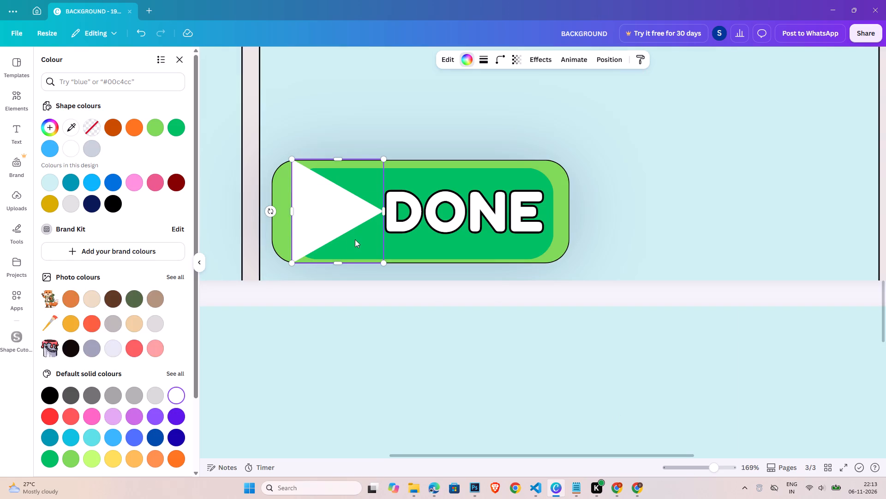
drag(335, 263, 338, 235)
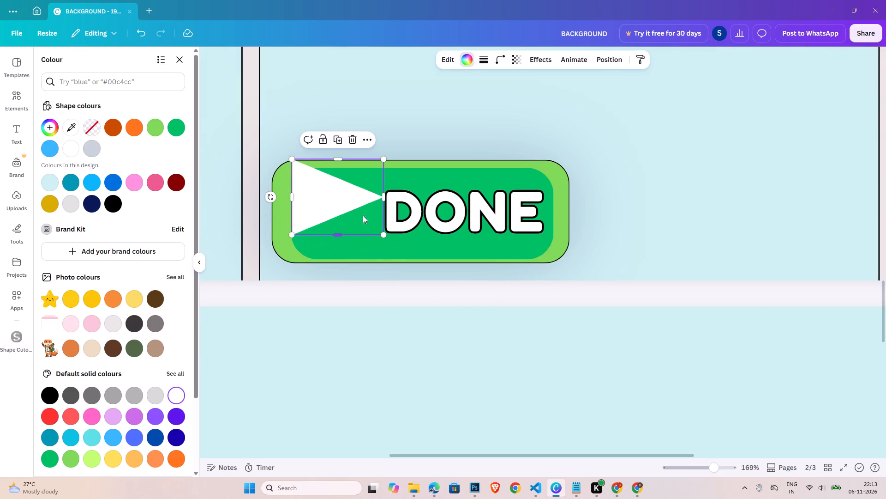
drag(386, 195, 353, 201)
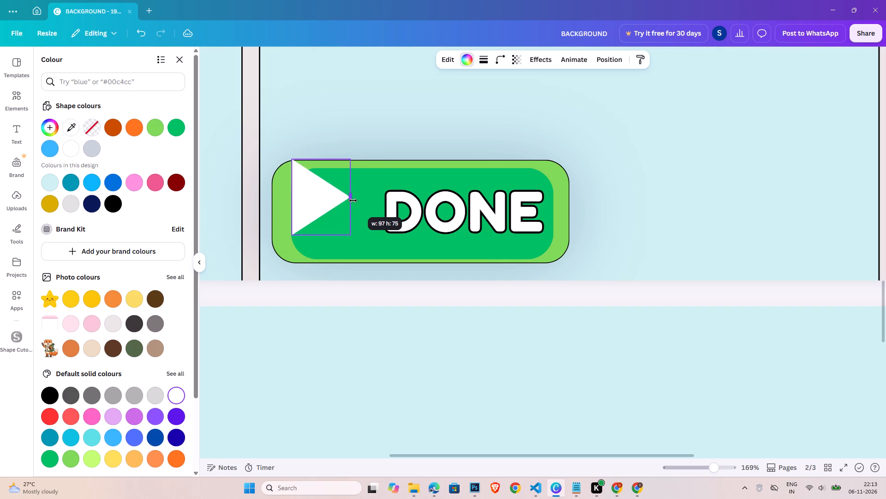
drag(353, 201, 357, 201)
drag(325, 158, 322, 173)
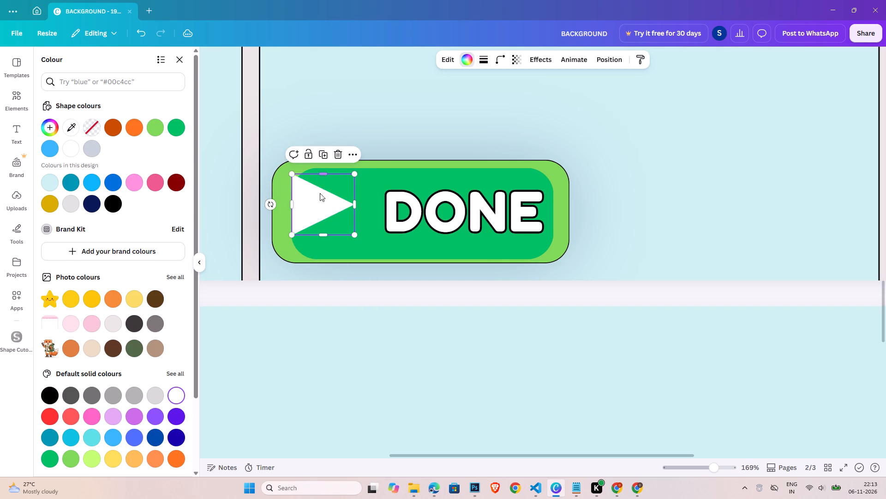
drag(316, 207, 328, 214)
Give the play triangle a solid outline with stroke weight 1.
click(482, 62)
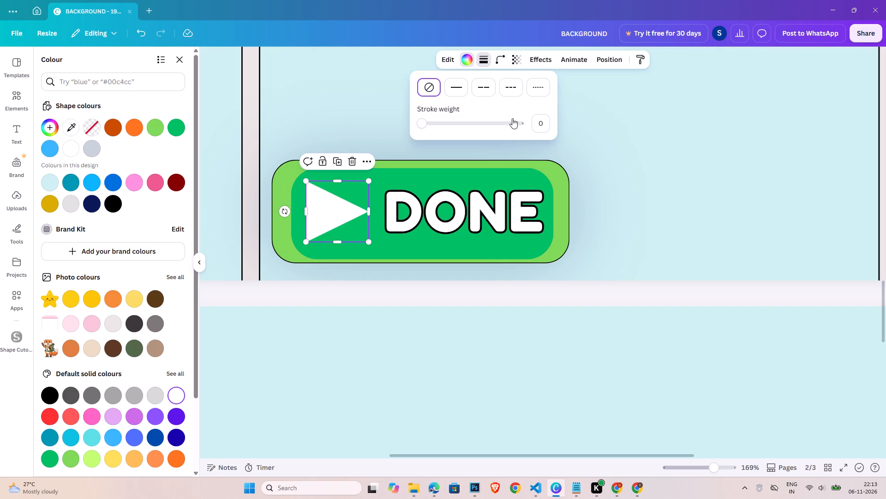
click(539, 124)
click(464, 87)
double_click(544, 125)
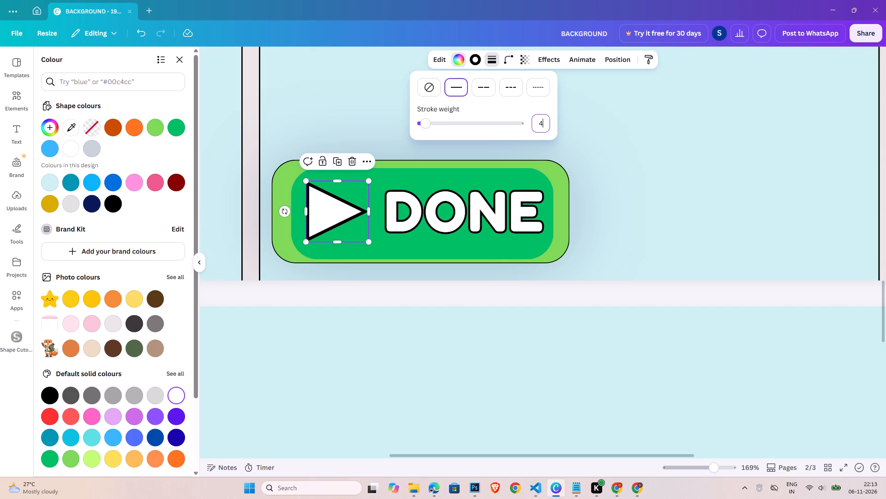
key(1)
key(Return)
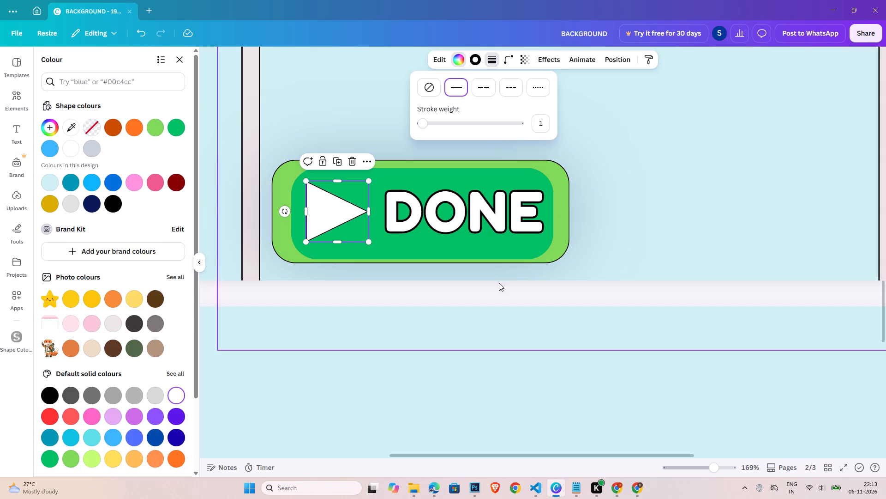
double_click(467, 340)
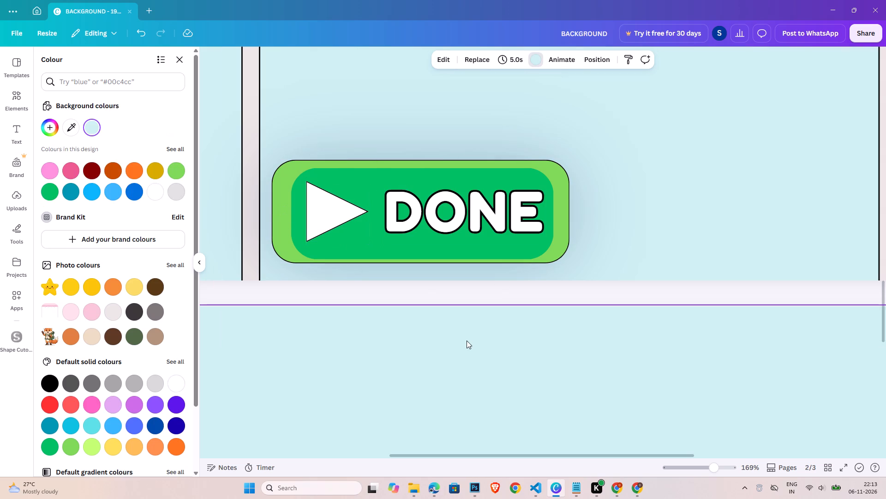
Fine-tune the spacing of the play triangle and DONE text within the stall's green button.
click(319, 212)
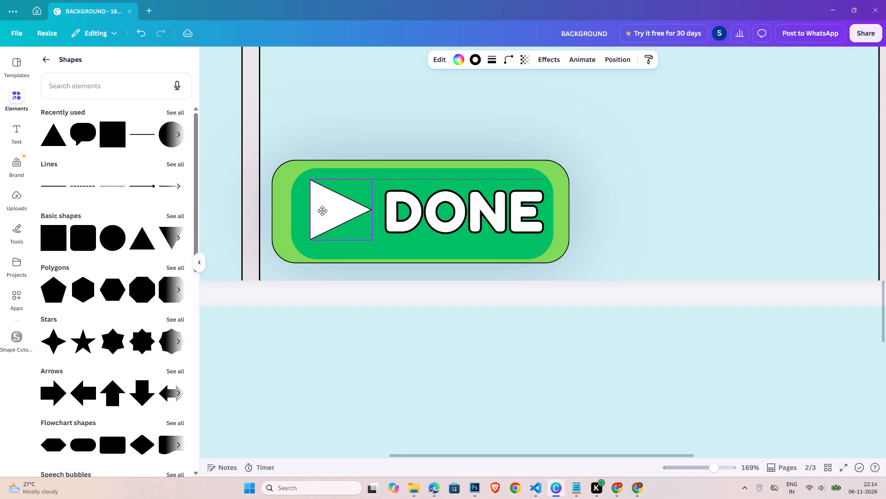
drag(460, 207, 455, 207)
click(712, 466)
click(706, 465)
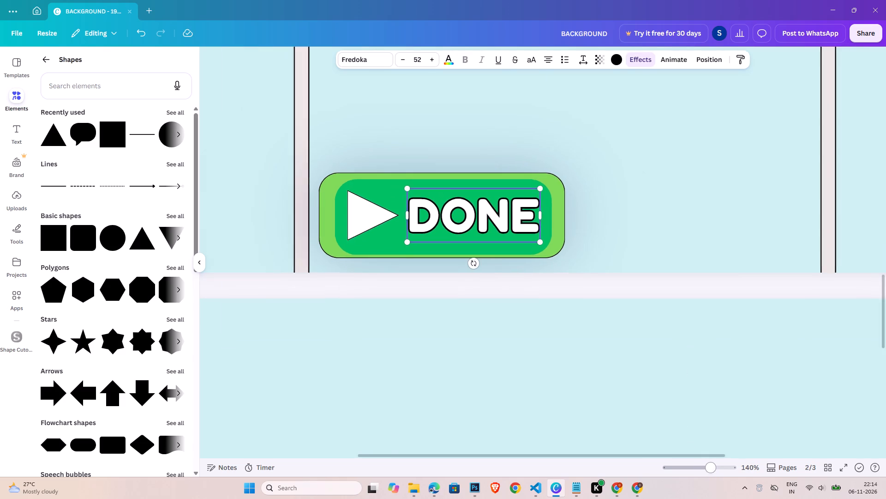
click(700, 466)
click(699, 467)
click(695, 467)
click(691, 465)
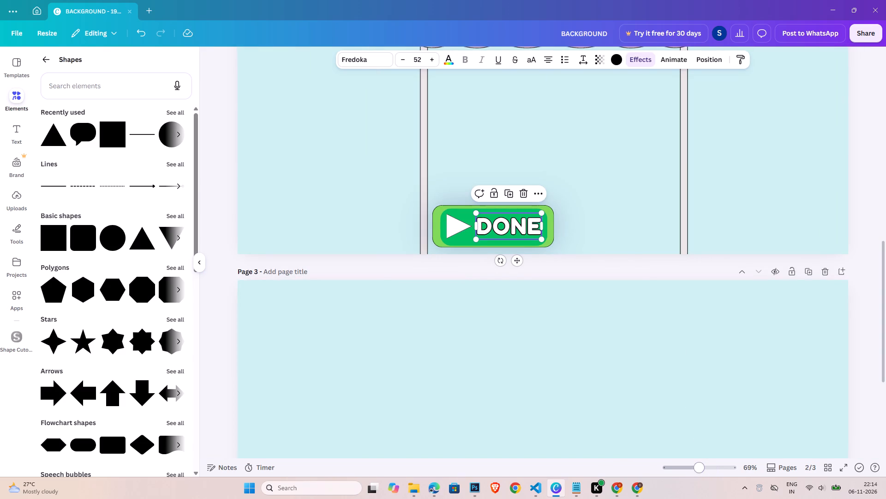
click(771, 302)
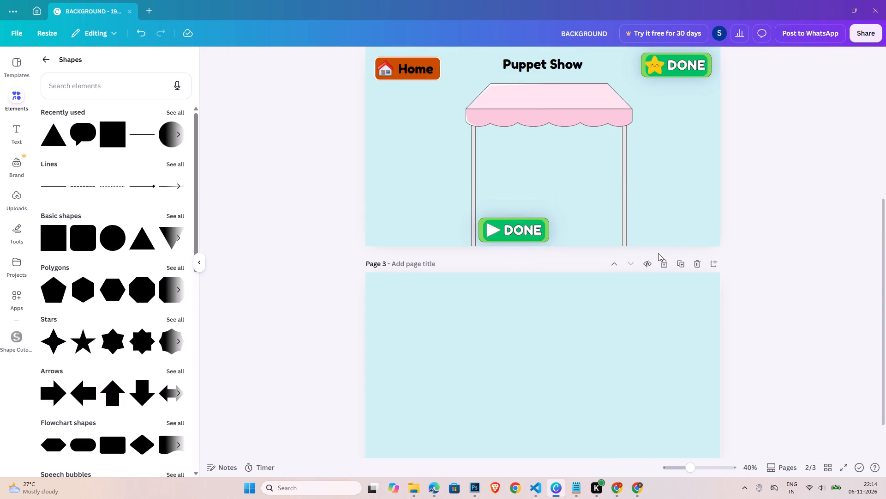
Duplicate the whole play-style DONE button and place the copy level with it at the stall's right post.
click(483, 221)
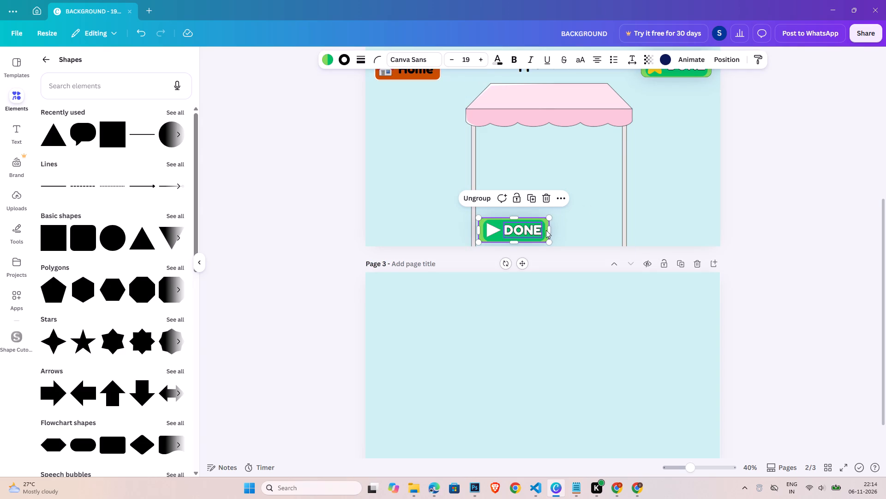
shift+click(537, 230)
shift+click(490, 231)
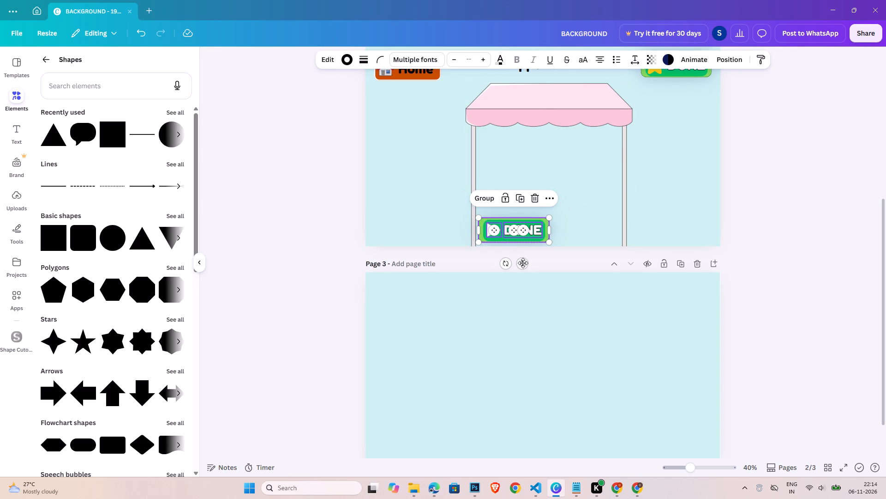
key(ctrl+c)
key(ctrl+v)
drag(527, 266, 600, 261)
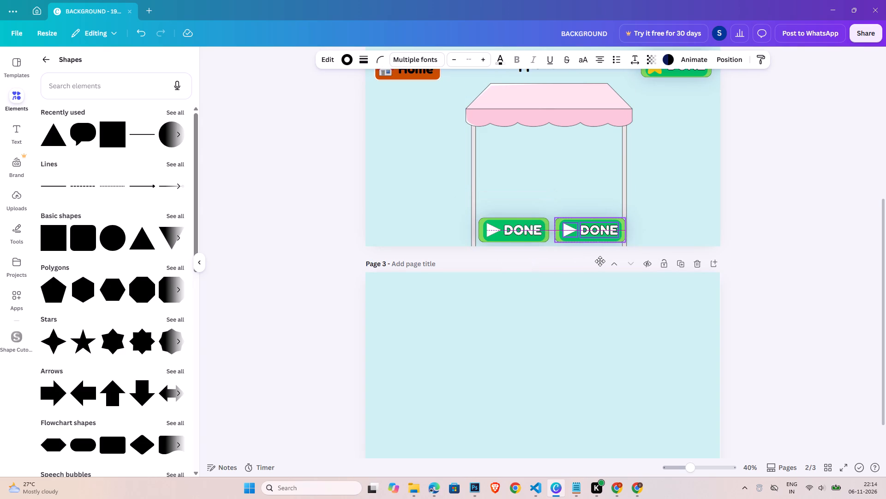
drag(600, 261, 606, 261)
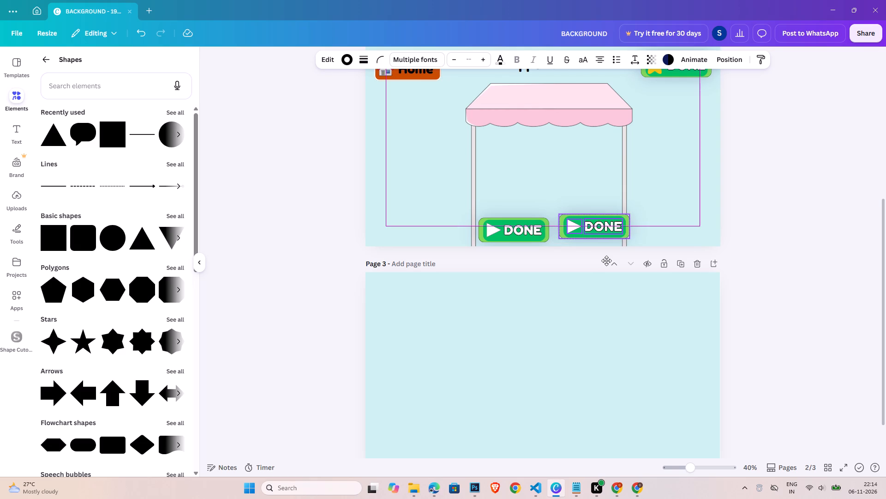
drag(606, 261, 606, 261)
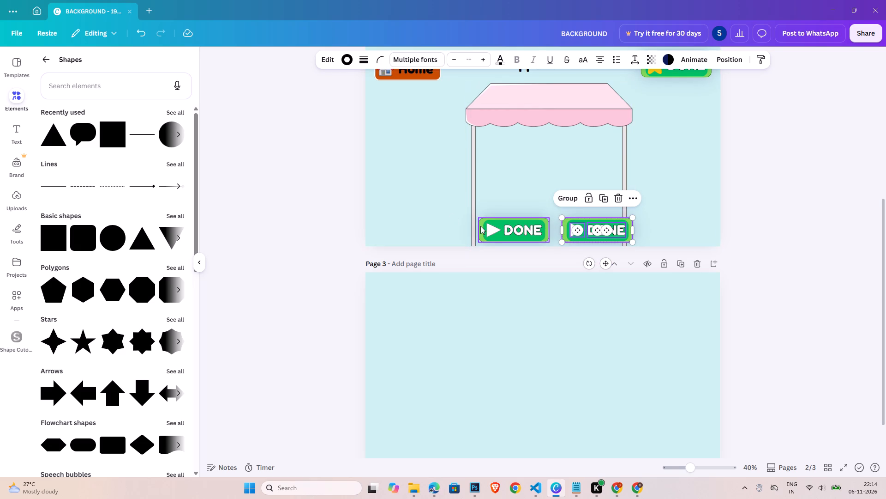
Nudge the original play-style DONE button left so it overlaps the stall's left post.
click(481, 219)
shift+click(492, 227)
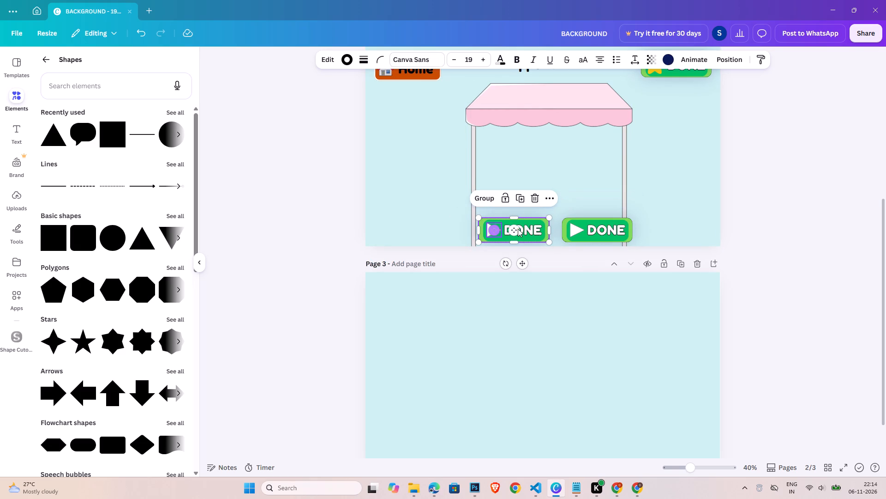
shift+click(532, 229)
key(Left)
key(Left)
key(Left)
key(Left)
key(Left)
key(Left)
key(Left)
key(Left)
key(Left)
key(Left)
key(Left)
key(Left)
key(Left)
key(Left)
key(Left)
key(Left)
key(Left)
key(Left)
key(Left)
key(Left)
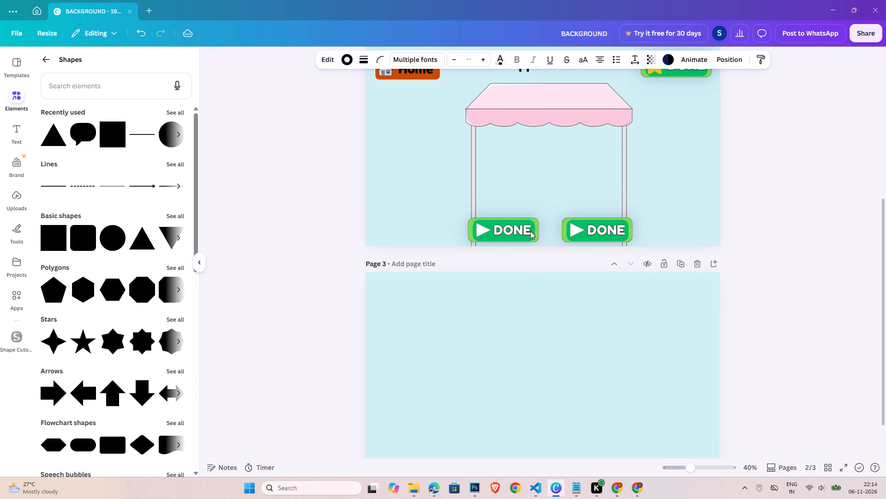
key(Left)
key(Left)
key(Left)
key(Left)
click(657, 218)
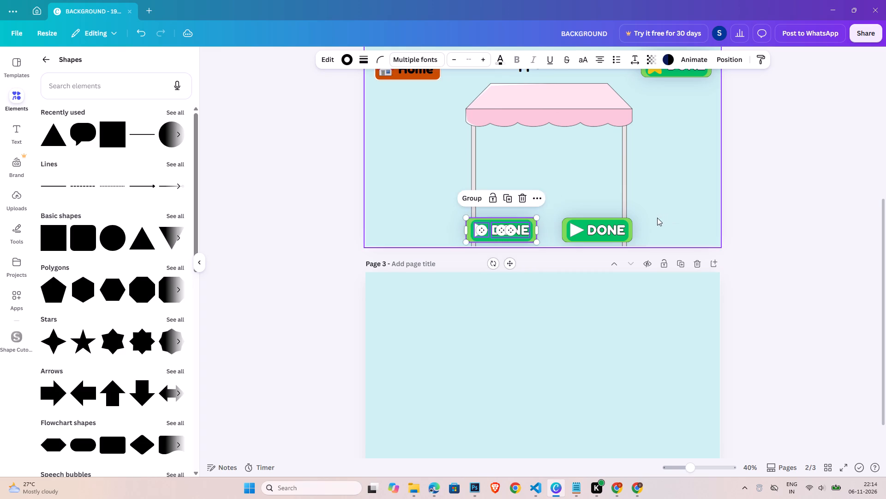
Recolour the background of the copied button at the right post solid dark red.
click(627, 225)
click(331, 64)
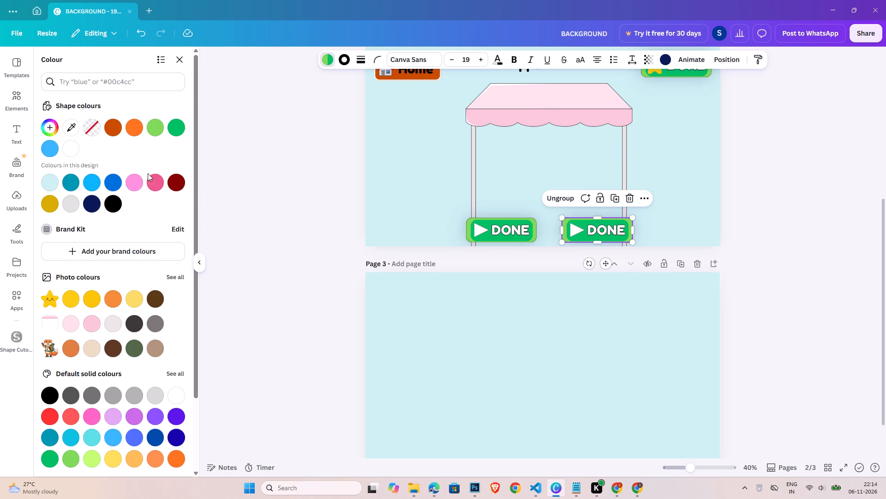
click(176, 183)
double_click(739, 249)
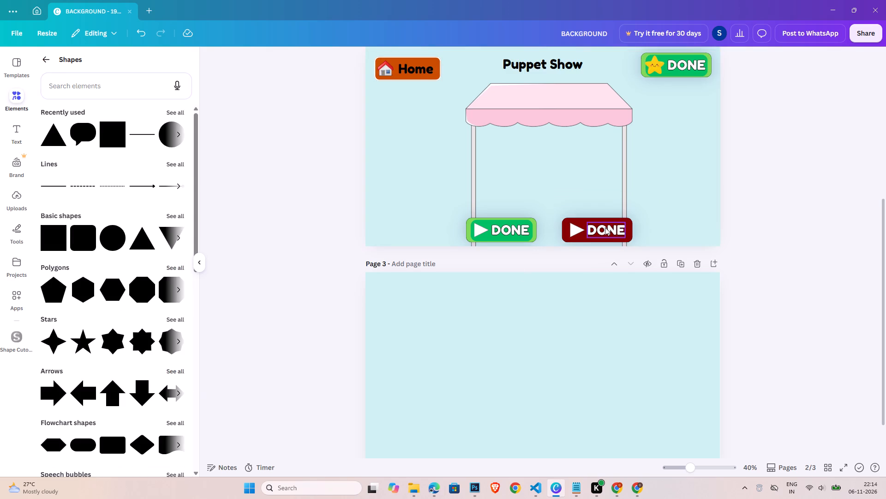
Change the dark red button's text to RECORD and widen its text box so the word fits on one line.
double_click(605, 227)
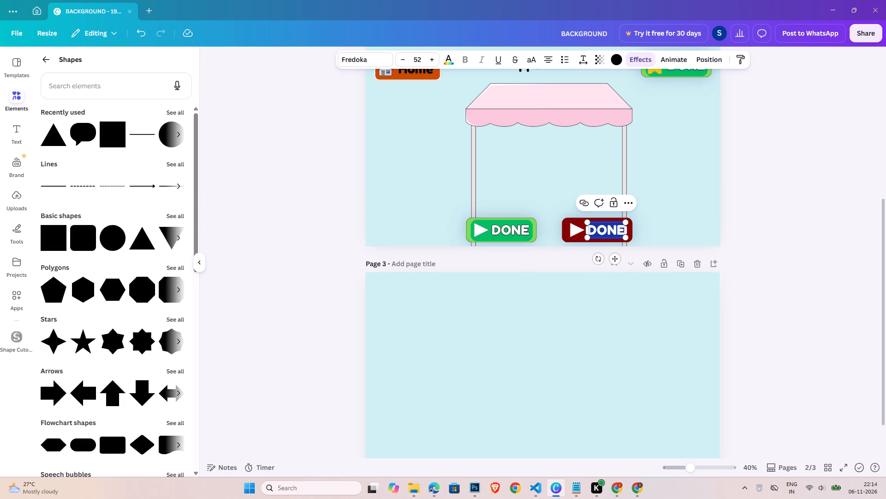
text(REC)
text(ORD)
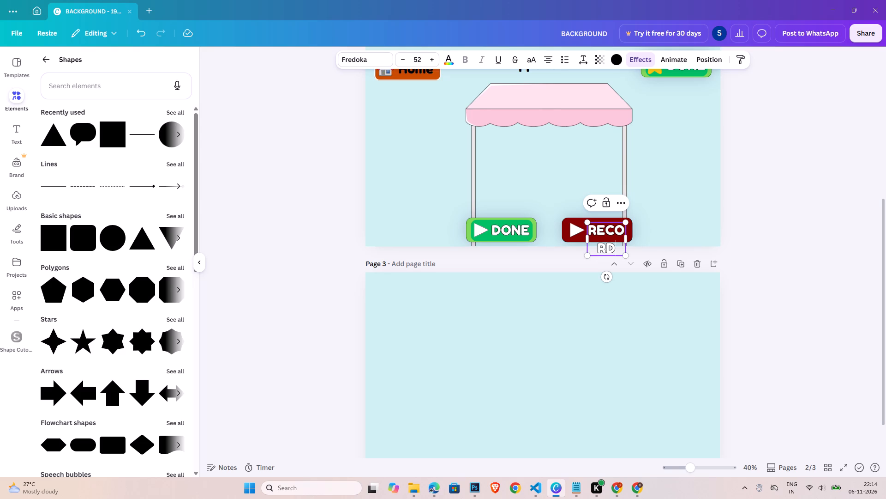
drag(587, 237, 571, 243)
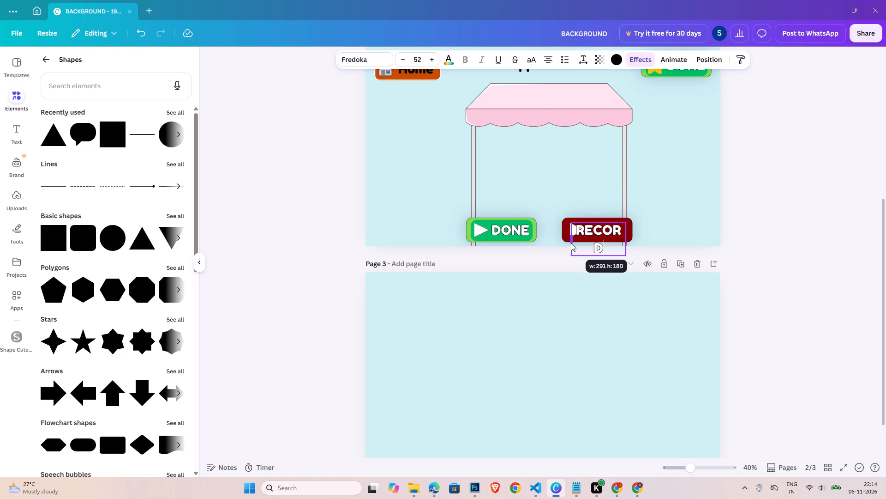
drag(571, 243, 568, 243)
drag(874, 247, 865, 250)
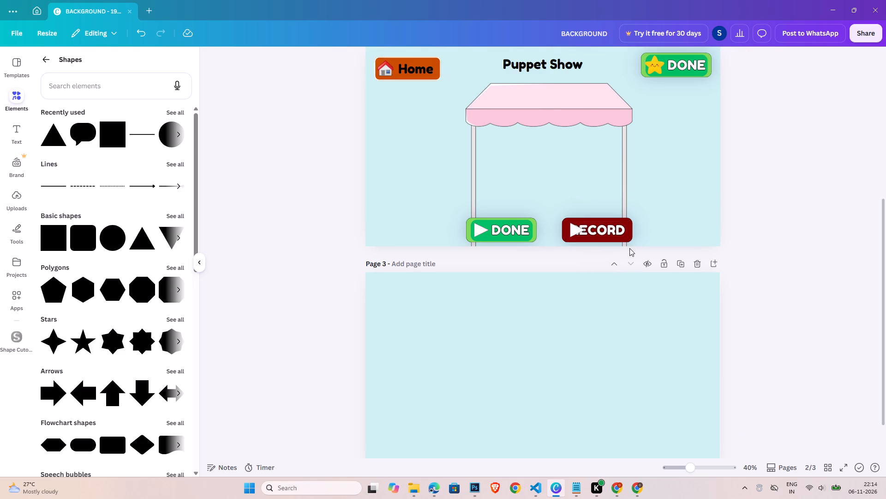
Nudge the RECORD text right, towards the dark red button's right edge.
click(614, 227)
key(Right)
key(Right)
key(Right)
key(Right)
key(Right)
key(Right)
key(Right)
key(Right)
key(Right)
key(Right)
key(Right)
key(Right)
key(Right)
key(Right)
key(Right)
key(Right)
key(Right)
key(Right)
key(Right)
key(Right)
click(614, 227)
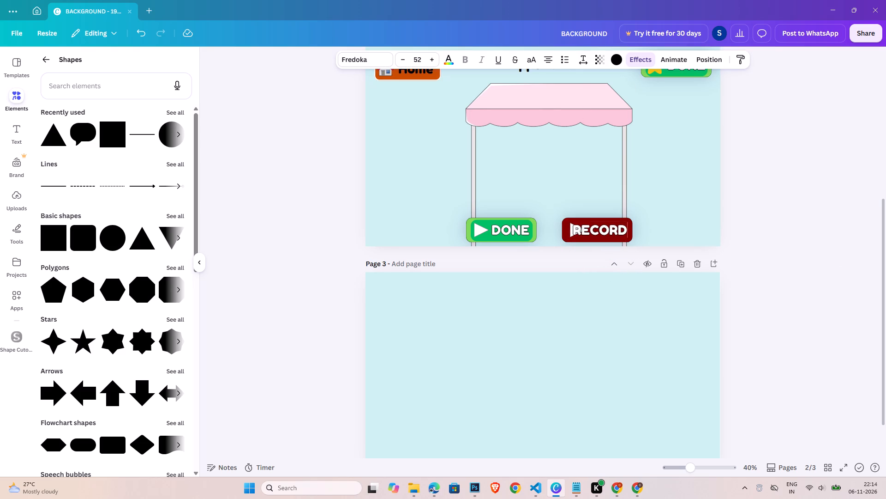
drag(791, 249, 787, 250)
click(611, 231)
key(Right)
key(Right)
key(Right)
key(Right)
key(Right)
key(Right)
key(Right)
key(Right)
key(Right)
key(Right)
key(Right)
key(Right)
key(Right)
key(Right)
key(Right)
key(Right)
key(Left)
Nudge the play triangle on the dark red button left, away from the RECORD text.
click(576, 227)
key(Left)
key(Left)
key(Left)
key(Left)
key(Left)
key(Left)
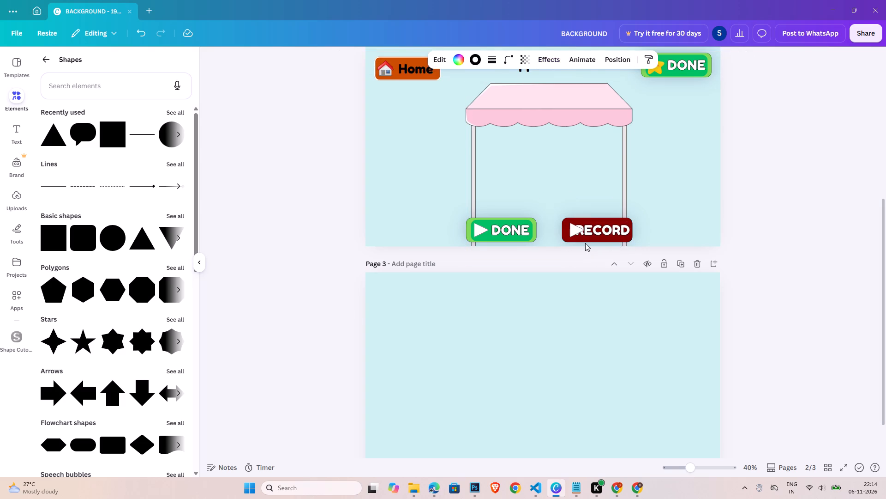
key(Left)
key(Left)
key(Left)
key(Left)
key(Left)
key(Left)
key(Left)
key(Left)
key(Left)
key(Left)
key(Left)
key(Left)
key(Left)
key(Left)
key(Left)
key(Left)
key(Left)
key(Left)
key(Left)
key(Left)
key(Right)
key(Right)
key(Right)
key(Right)
key(Right)
key(Right)
key(Right)
Extend the dark red button's background slightly to the left.
click(563, 235)
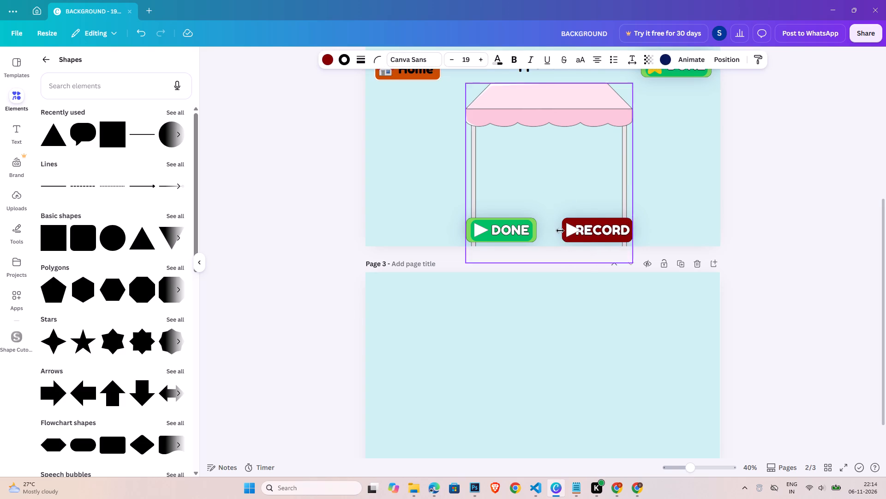
drag(564, 229, 557, 231)
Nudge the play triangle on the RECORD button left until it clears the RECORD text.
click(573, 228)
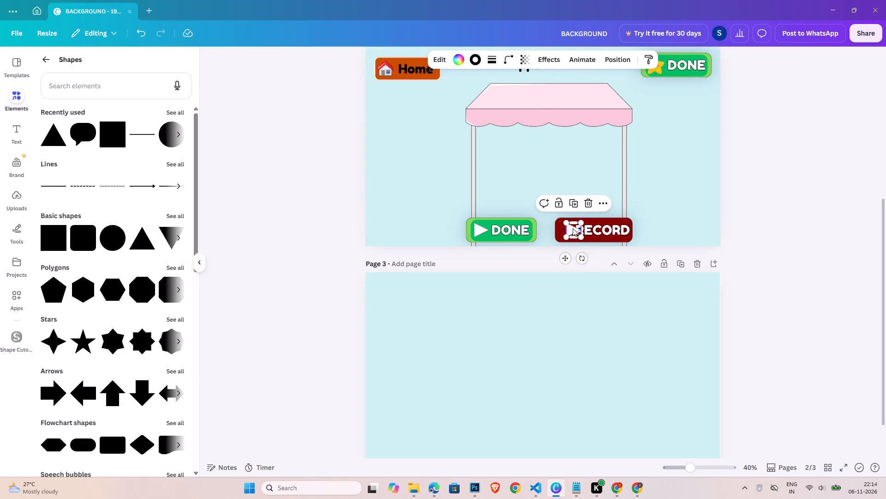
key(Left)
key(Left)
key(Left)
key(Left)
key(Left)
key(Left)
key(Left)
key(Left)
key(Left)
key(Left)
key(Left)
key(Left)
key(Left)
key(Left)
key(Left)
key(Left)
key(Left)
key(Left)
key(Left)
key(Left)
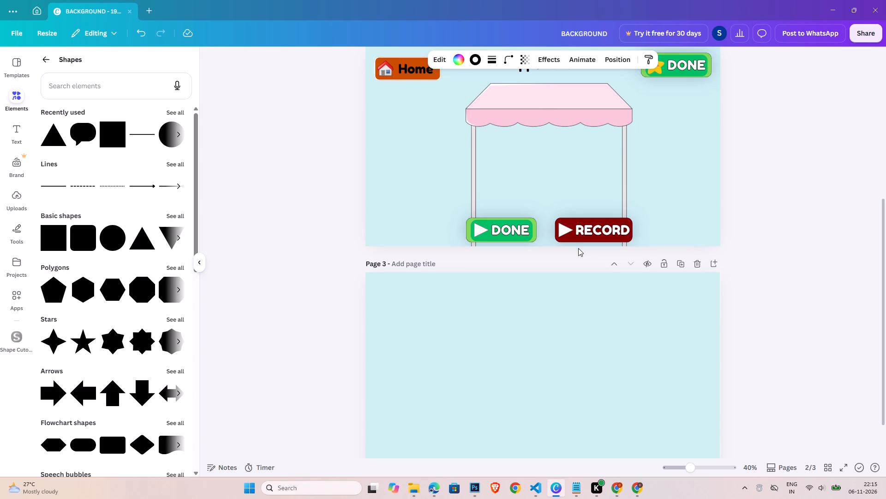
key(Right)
Delete the play triangle from the RECORD button.
click(562, 229)
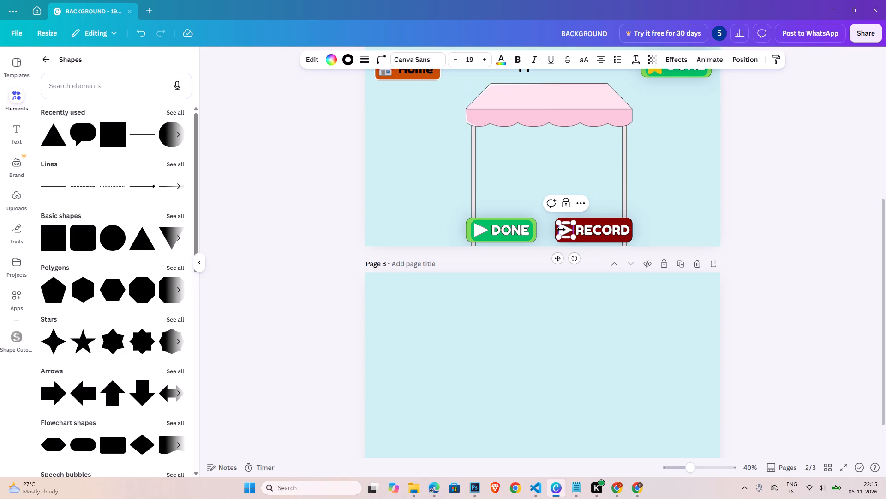
key(Delete)
drag(320, 323, 330, 318)
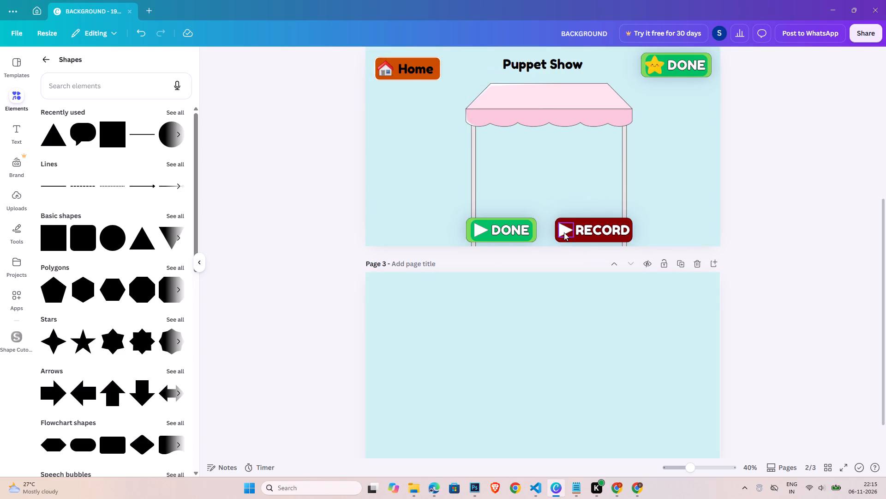
click(567, 229)
key(Delete)
Search the elements for "record" and browse the graphics for an icon suited to the RECORD button.
click(47, 65)
click(87, 66)
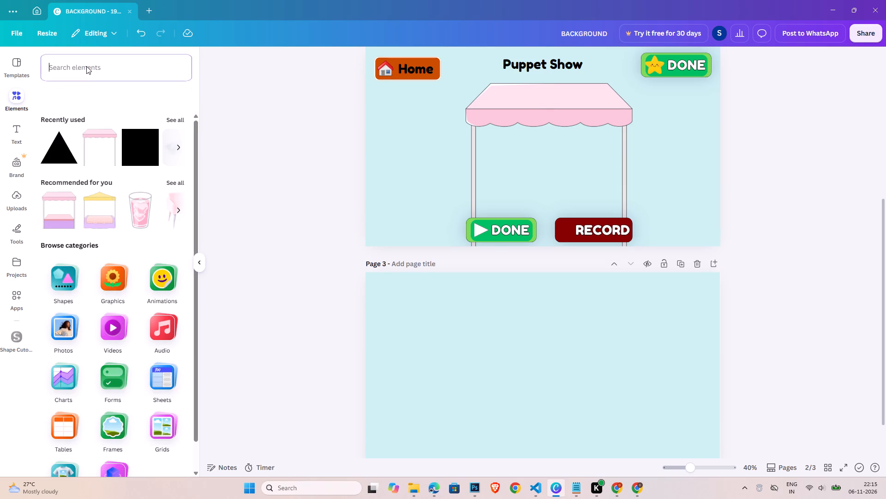
text(record)
key(Return)
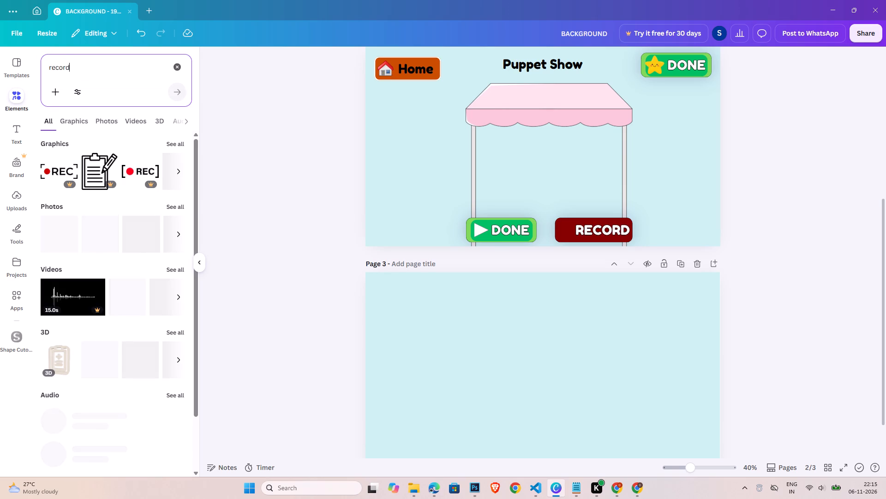
click(170, 145)
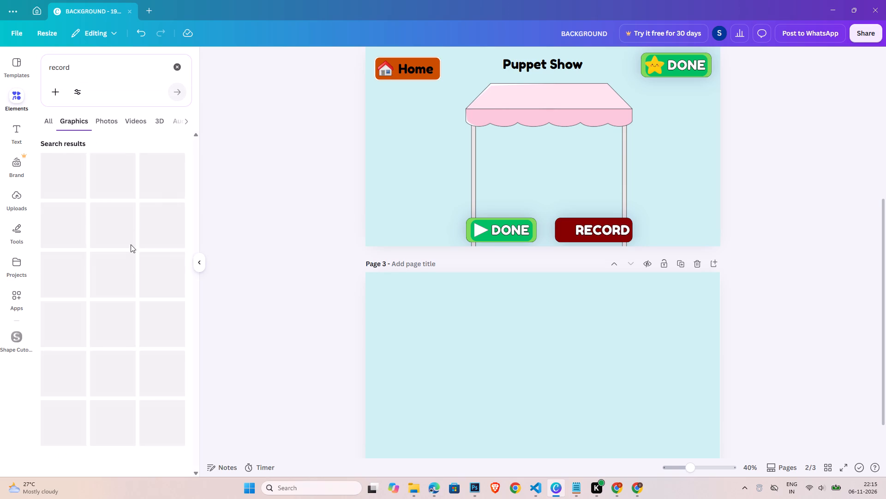
scroll(159, 346, down, 4)
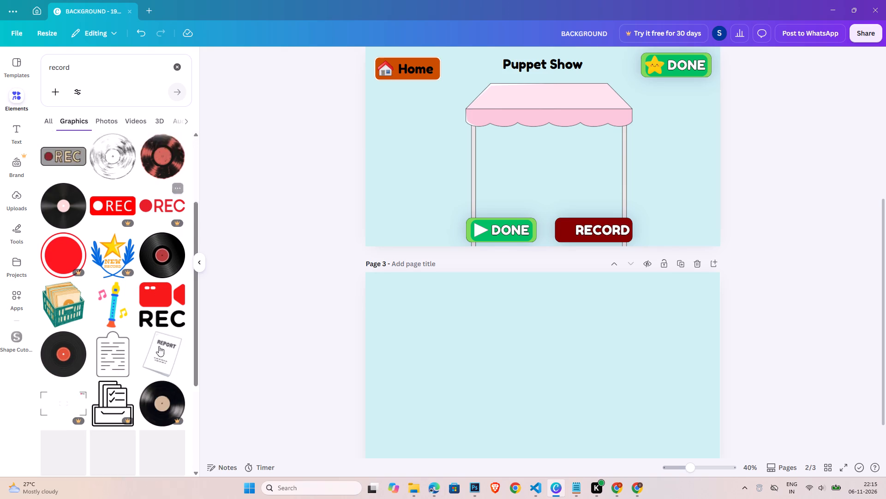
scroll(159, 346, down, 4)
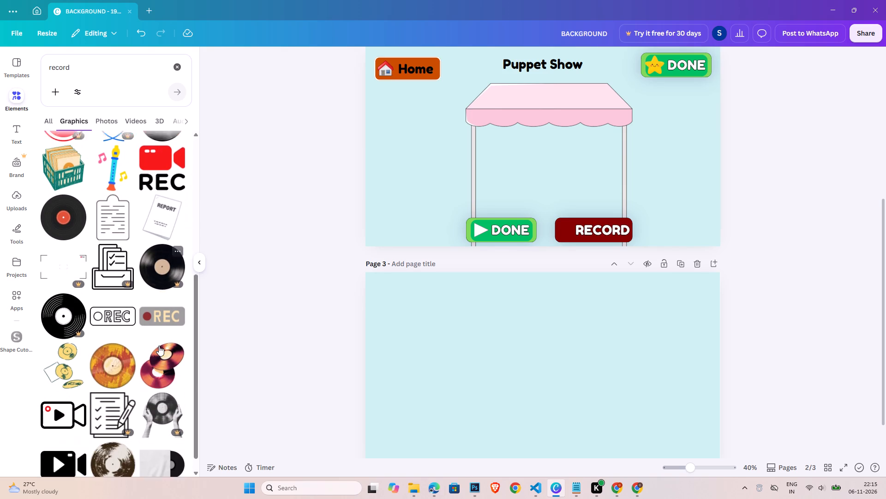
scroll(159, 346, down, 11)
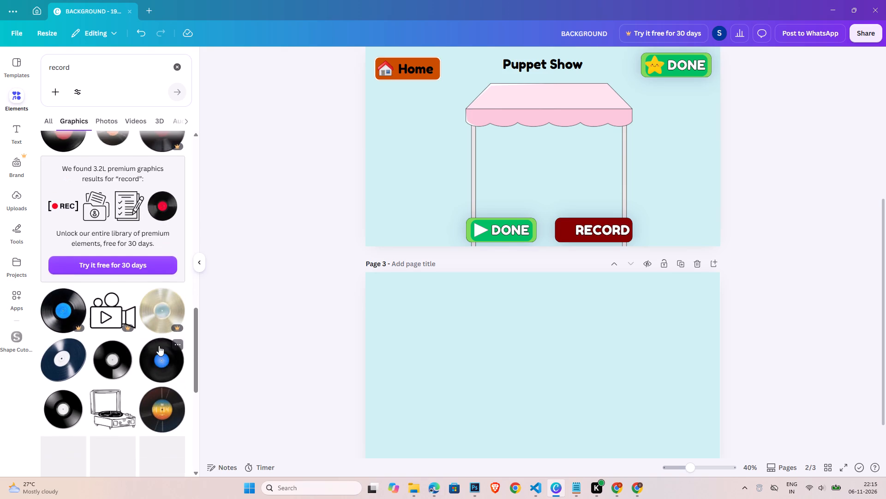
scroll(159, 346, down, 6)
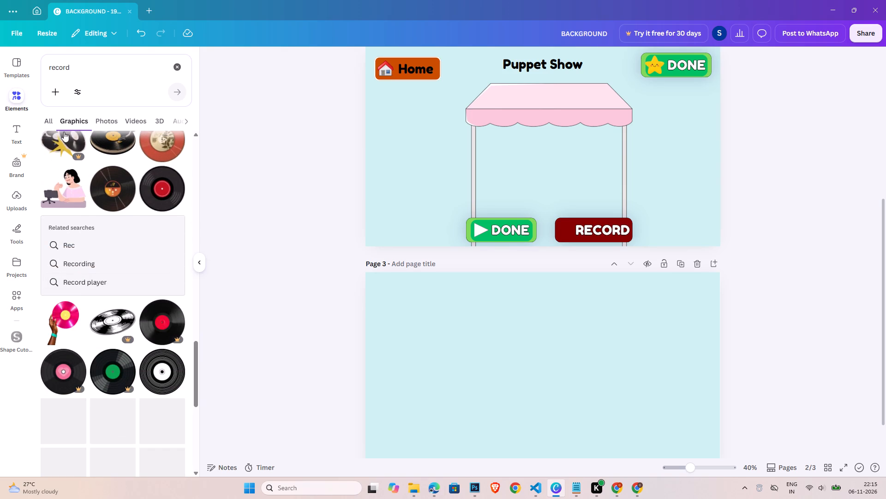
Search the graphics for "voice record" and add the solid black microphone icon to the Puppet Show page.
click(48, 63)
click(50, 66)
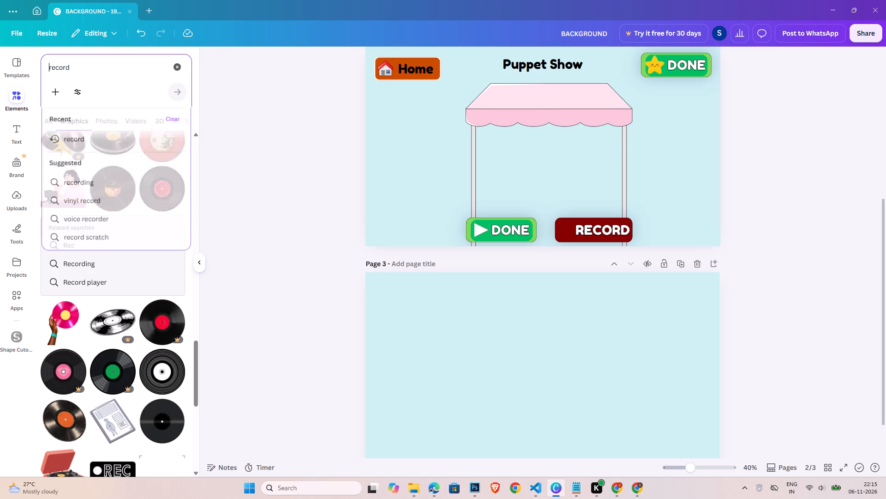
text(voice)
key(space)
key(Return)
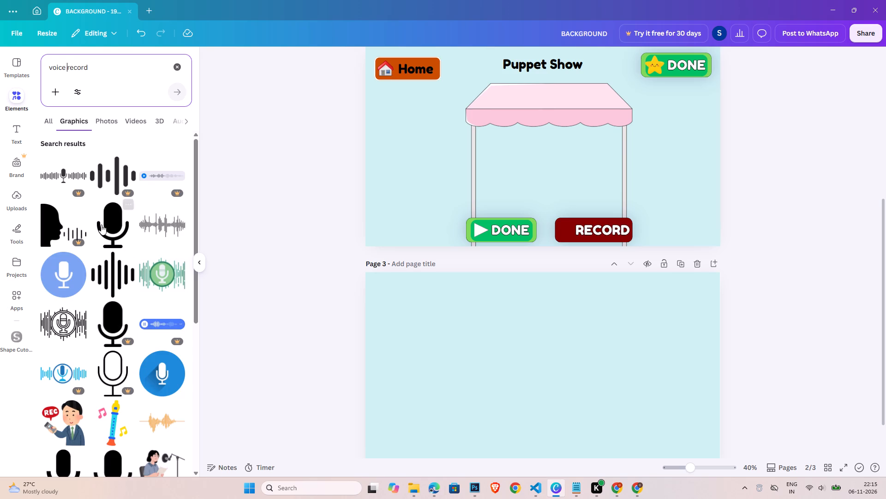
click(101, 221)
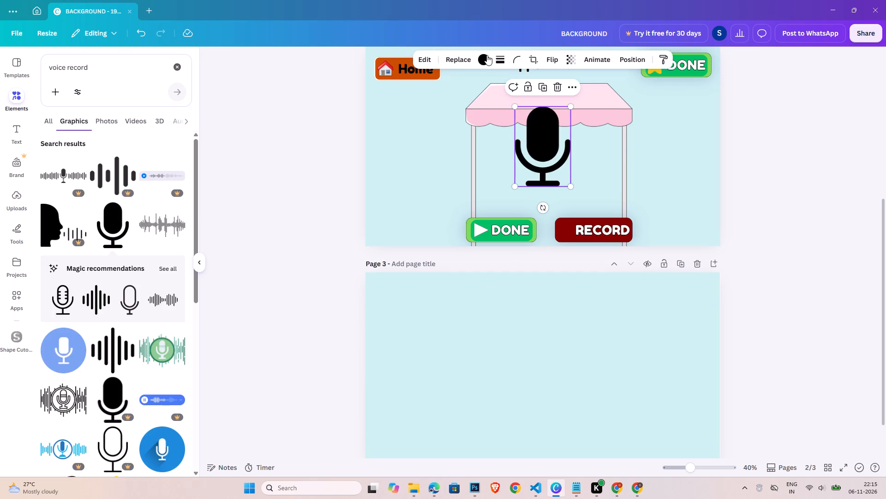
Recolour the microphone icon white.
click(485, 60)
click(475, 62)
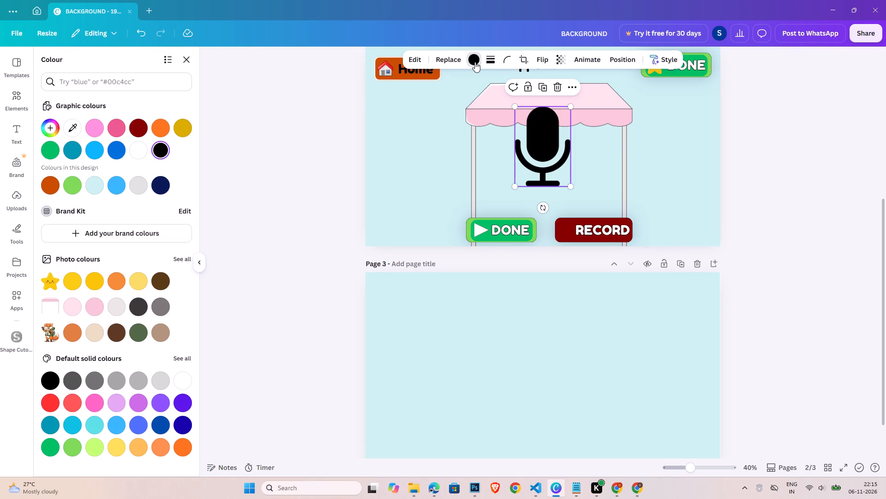
click(185, 383)
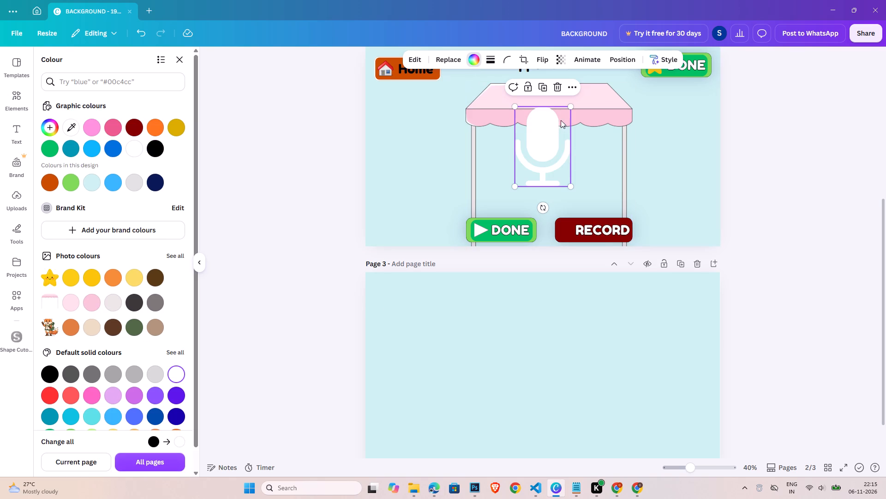
Shrink the white microphone to button height and place it on the dark red button, just left of the RECORD text.
drag(548, 132, 547, 165)
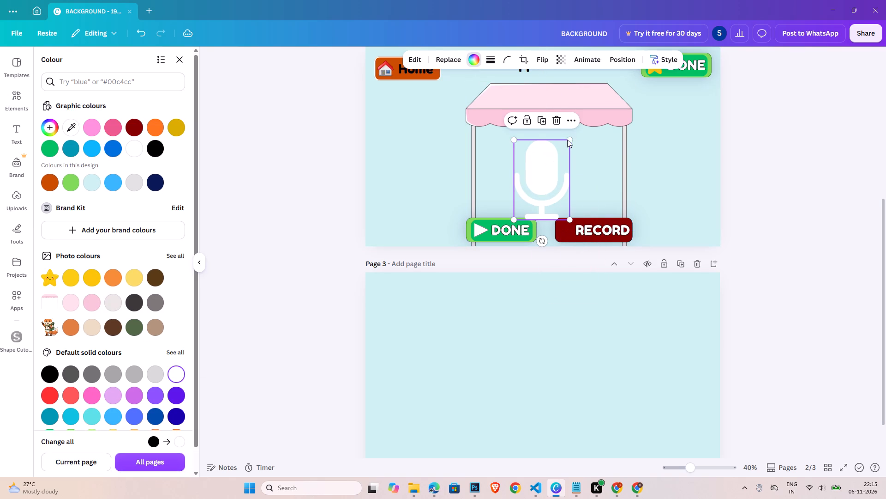
drag(569, 139, 529, 196)
drag(525, 205, 529, 206)
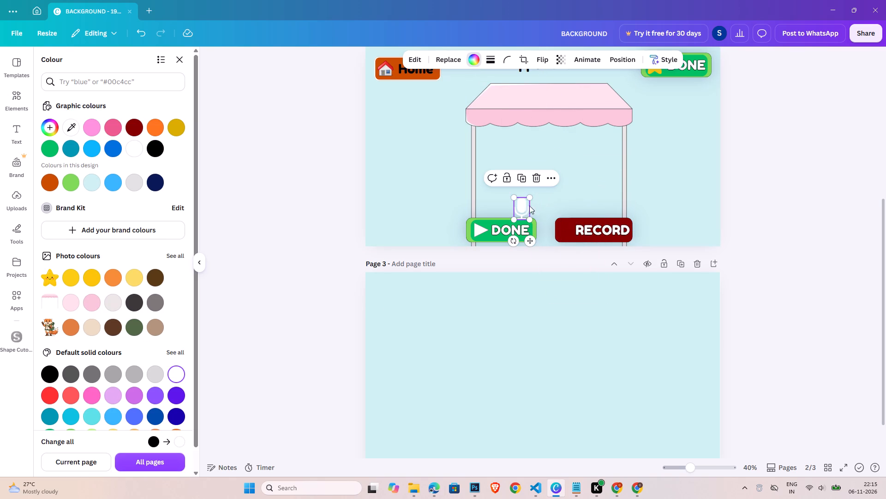
drag(529, 206, 568, 226)
click(569, 216)
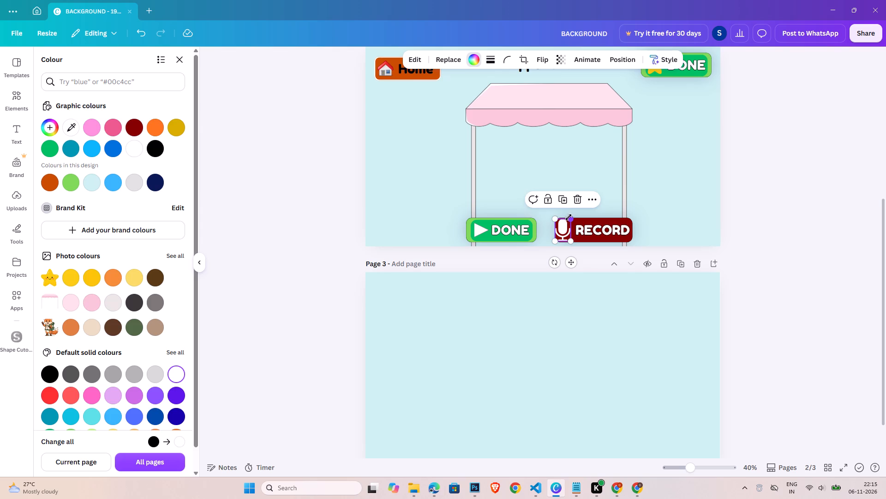
drag(563, 230, 567, 229)
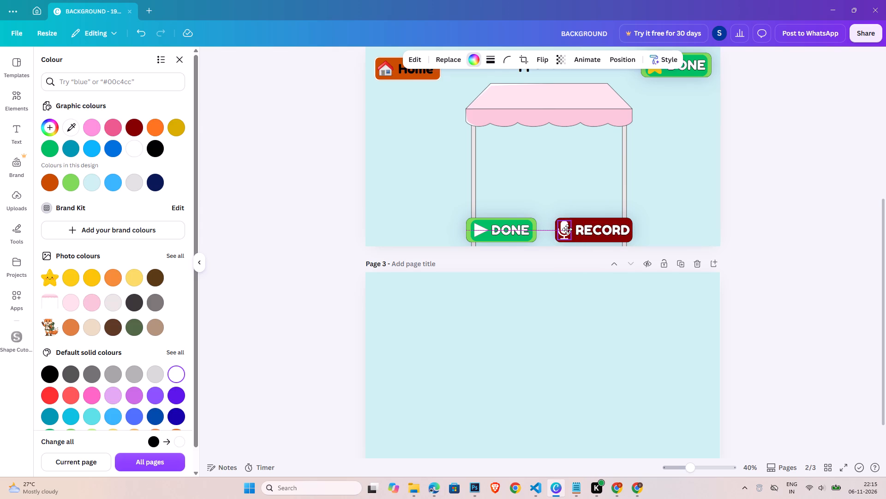
drag(567, 229, 568, 229)
click(802, 238)
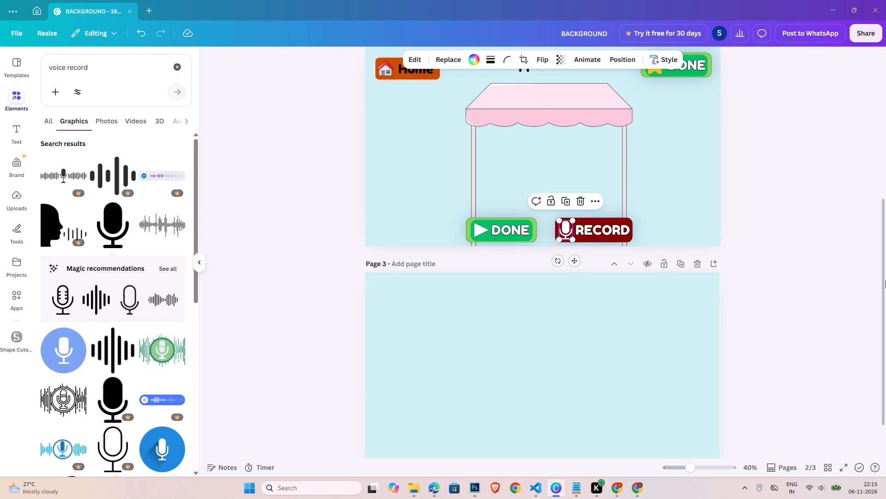
click(850, 265)
Open the fill colour choices for the RECORD button's dark red background.
click(630, 219)
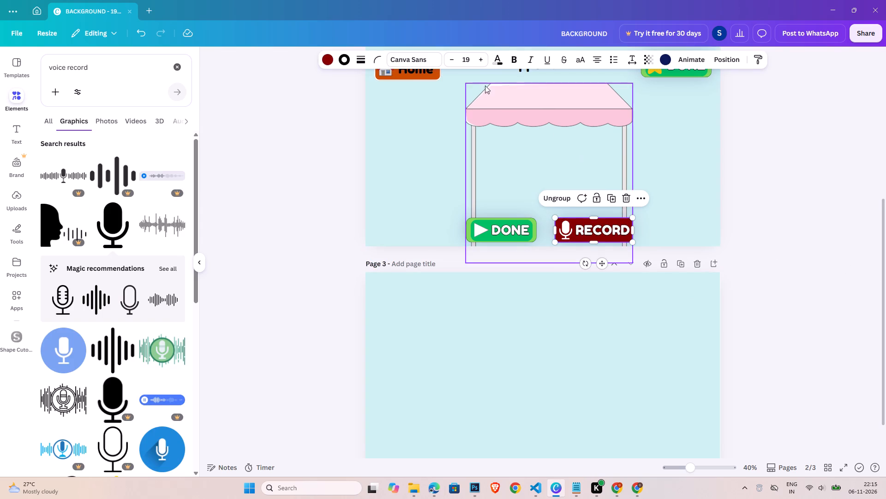
click(327, 60)
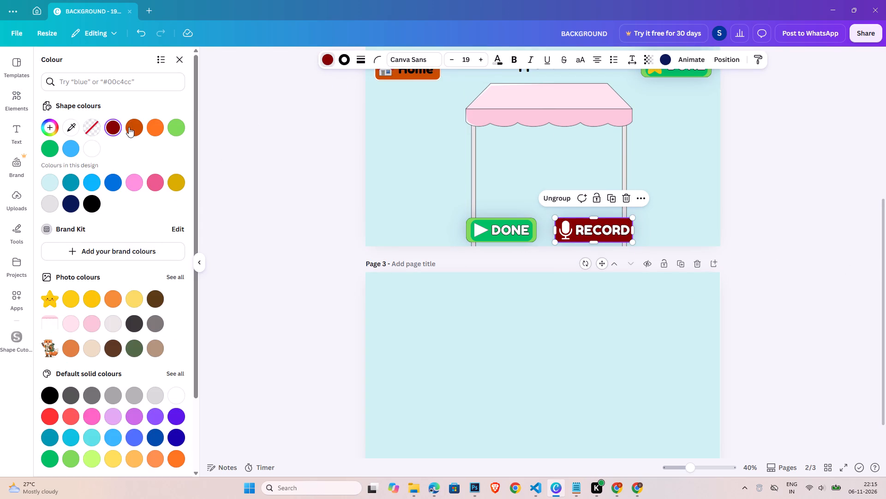